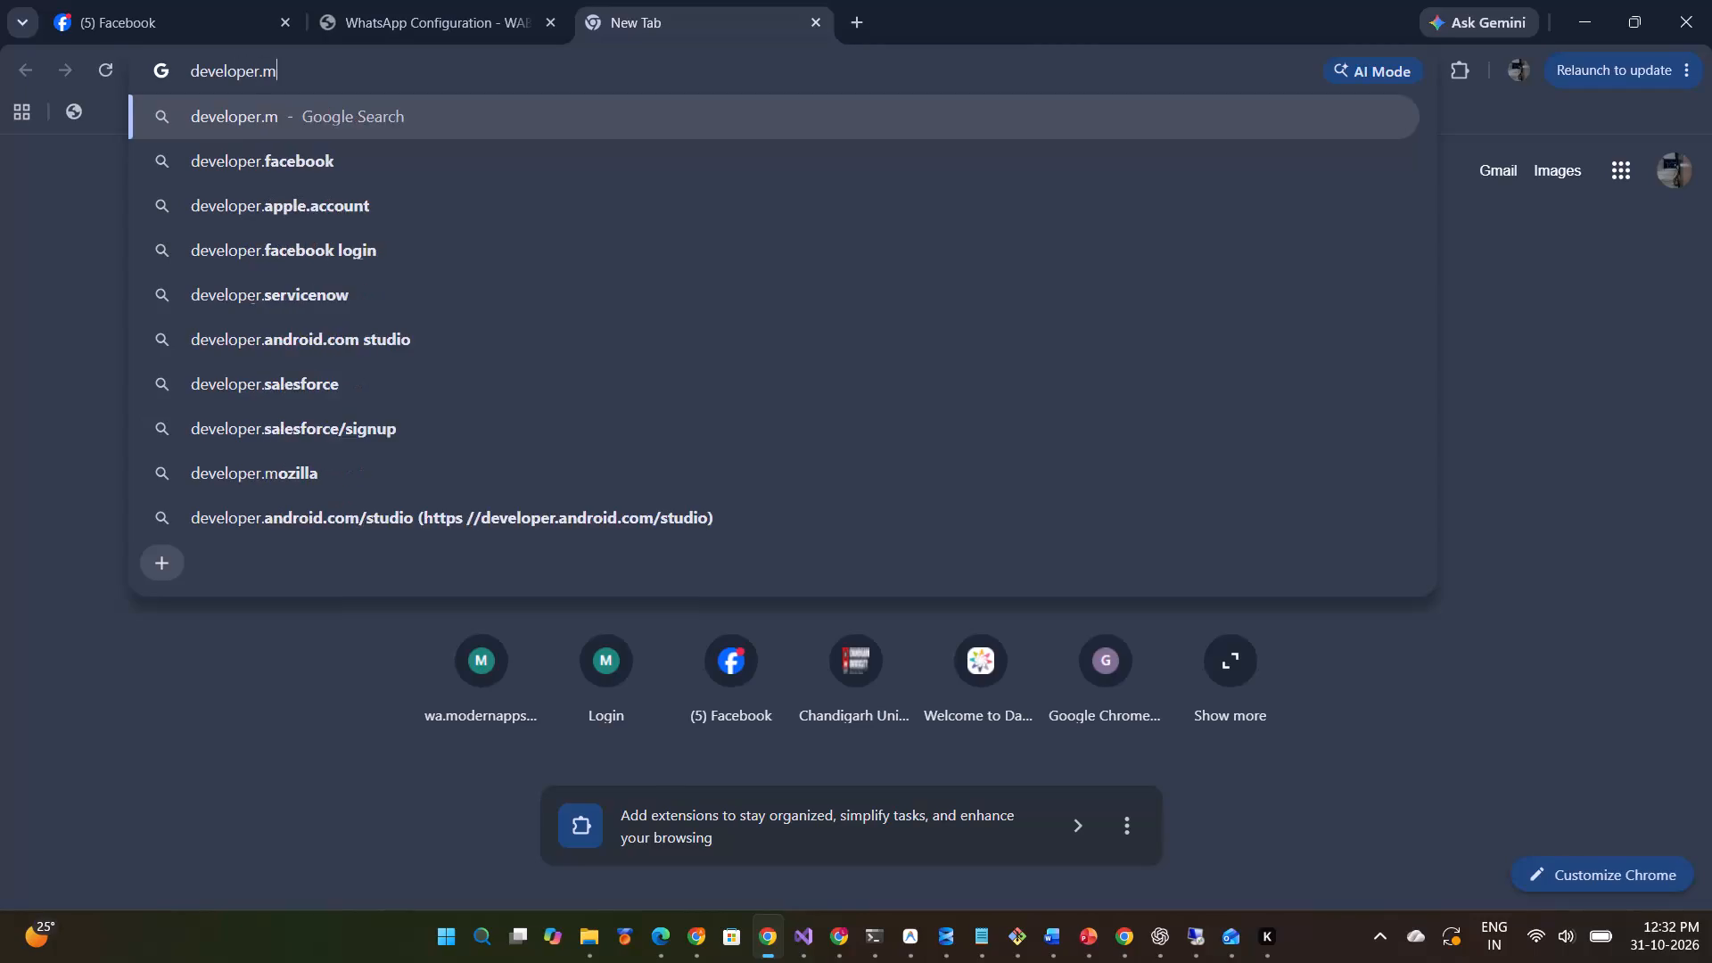
Search the web for "developer meta".
{"action": "type", "text": "eta"}
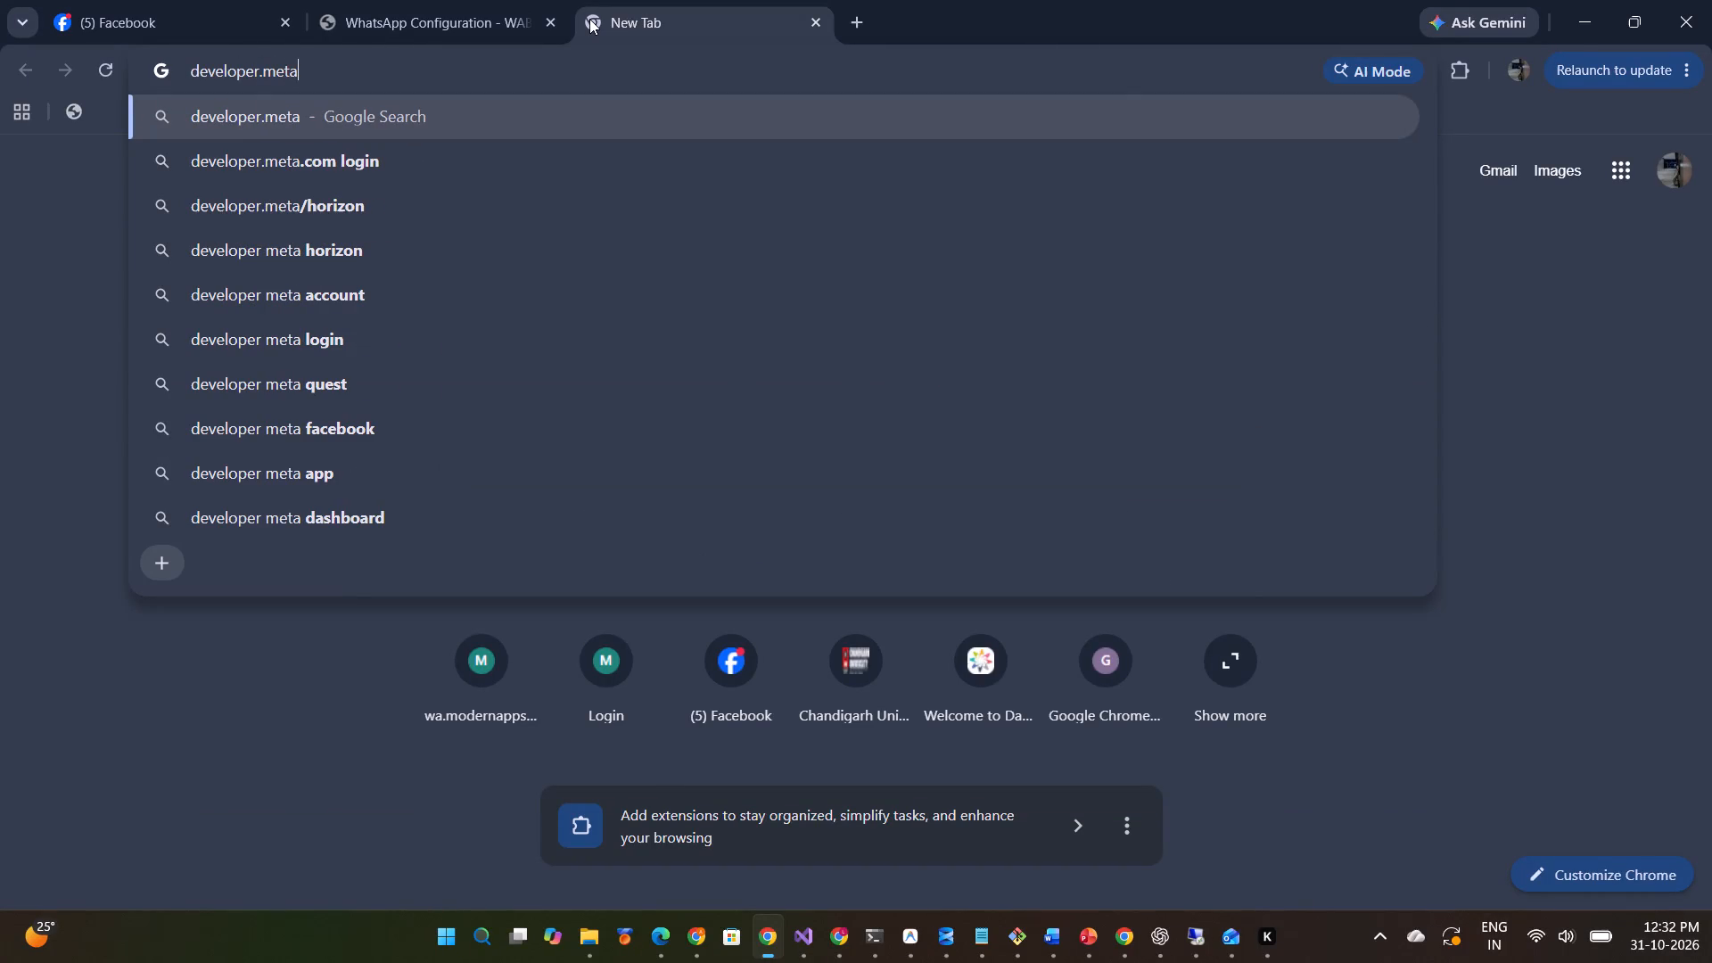
{"action": "key", "text": "BackSpace"}
{"action": "key", "text": "BackSpace"}
{"action": "key", "text": "BackSpace"}
{"action": "key", "text": "BackSpace"}
{"action": "key", "text": "BackSpace"}
{"action": "key", "text": "space"}
{"action": "type", "text": "meta"}
{"action": "key", "text": "Return"}
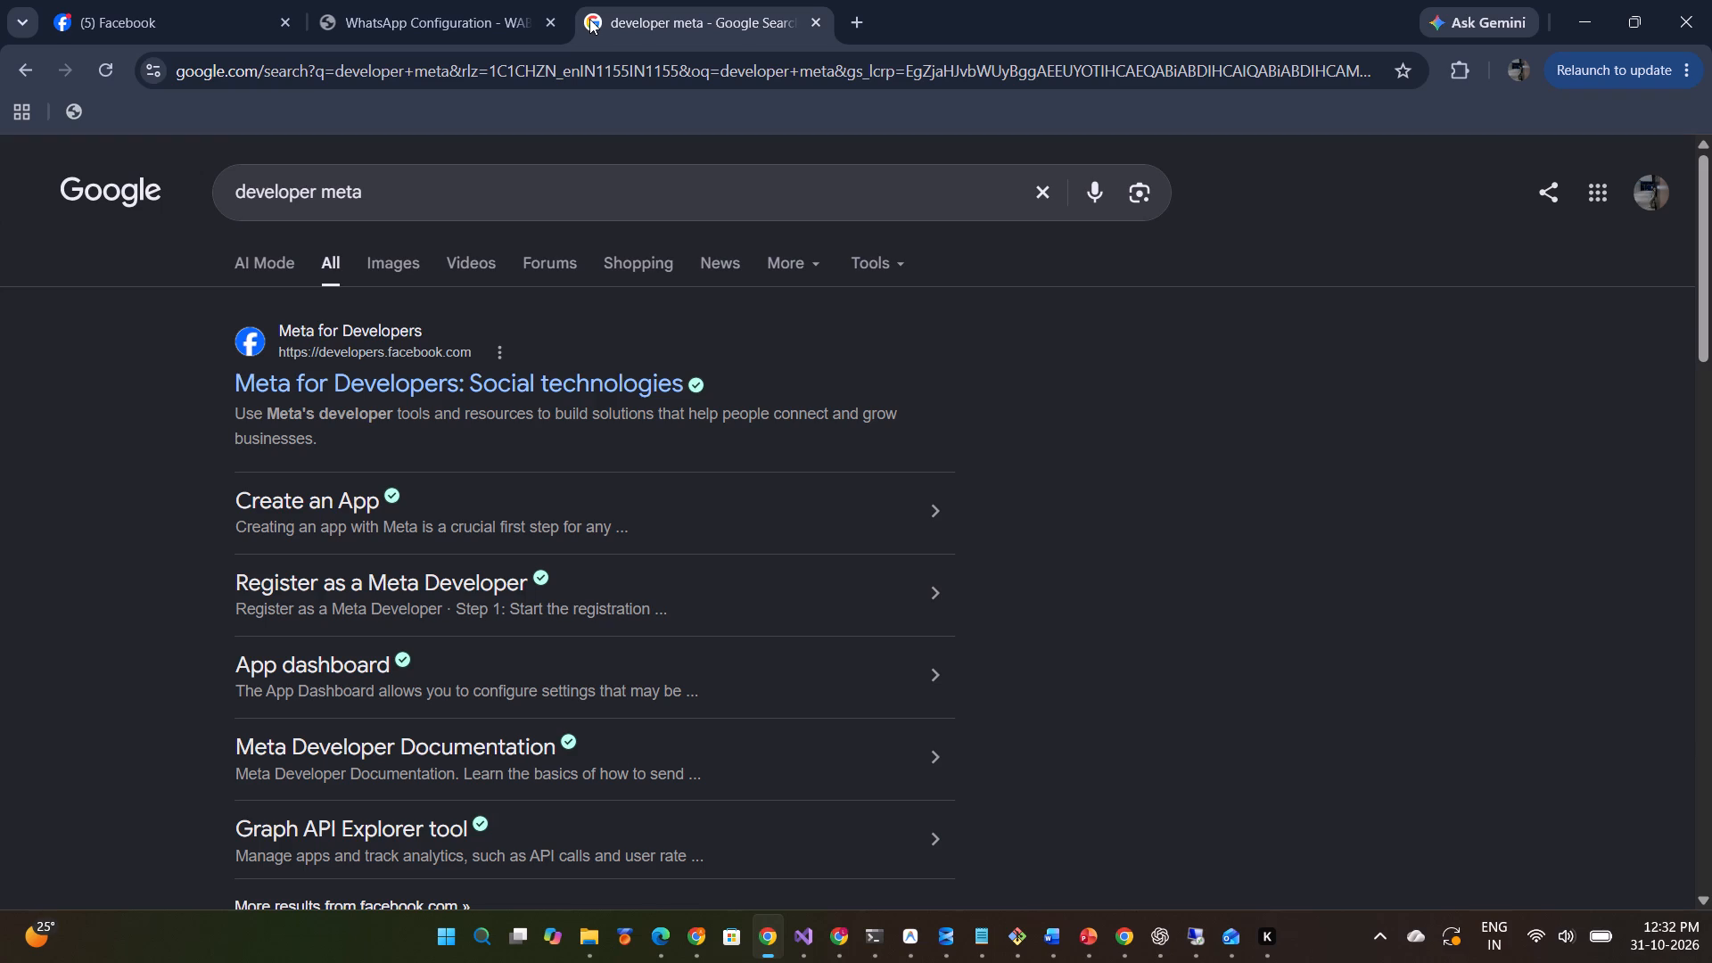
Open the Meta for Developers site from the search results and go to the My Apps page.
{"action": "left_click", "coordinate": [421, 398]}
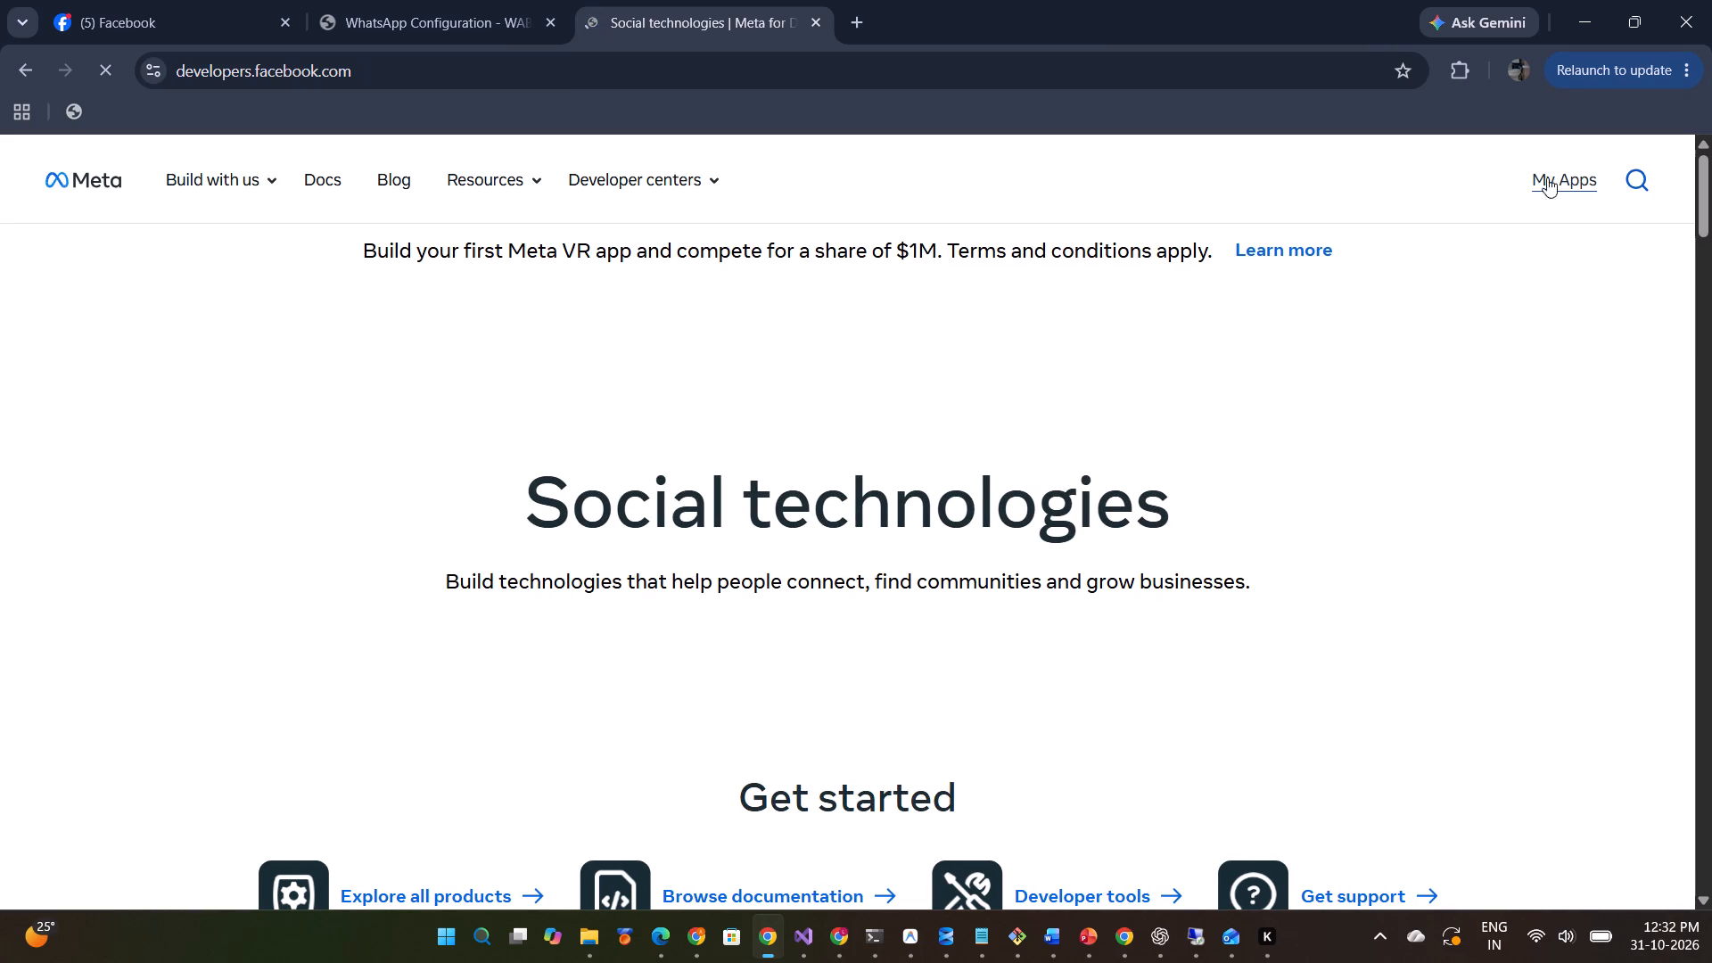
{"action": "left_click", "coordinate": [1537, 185]}
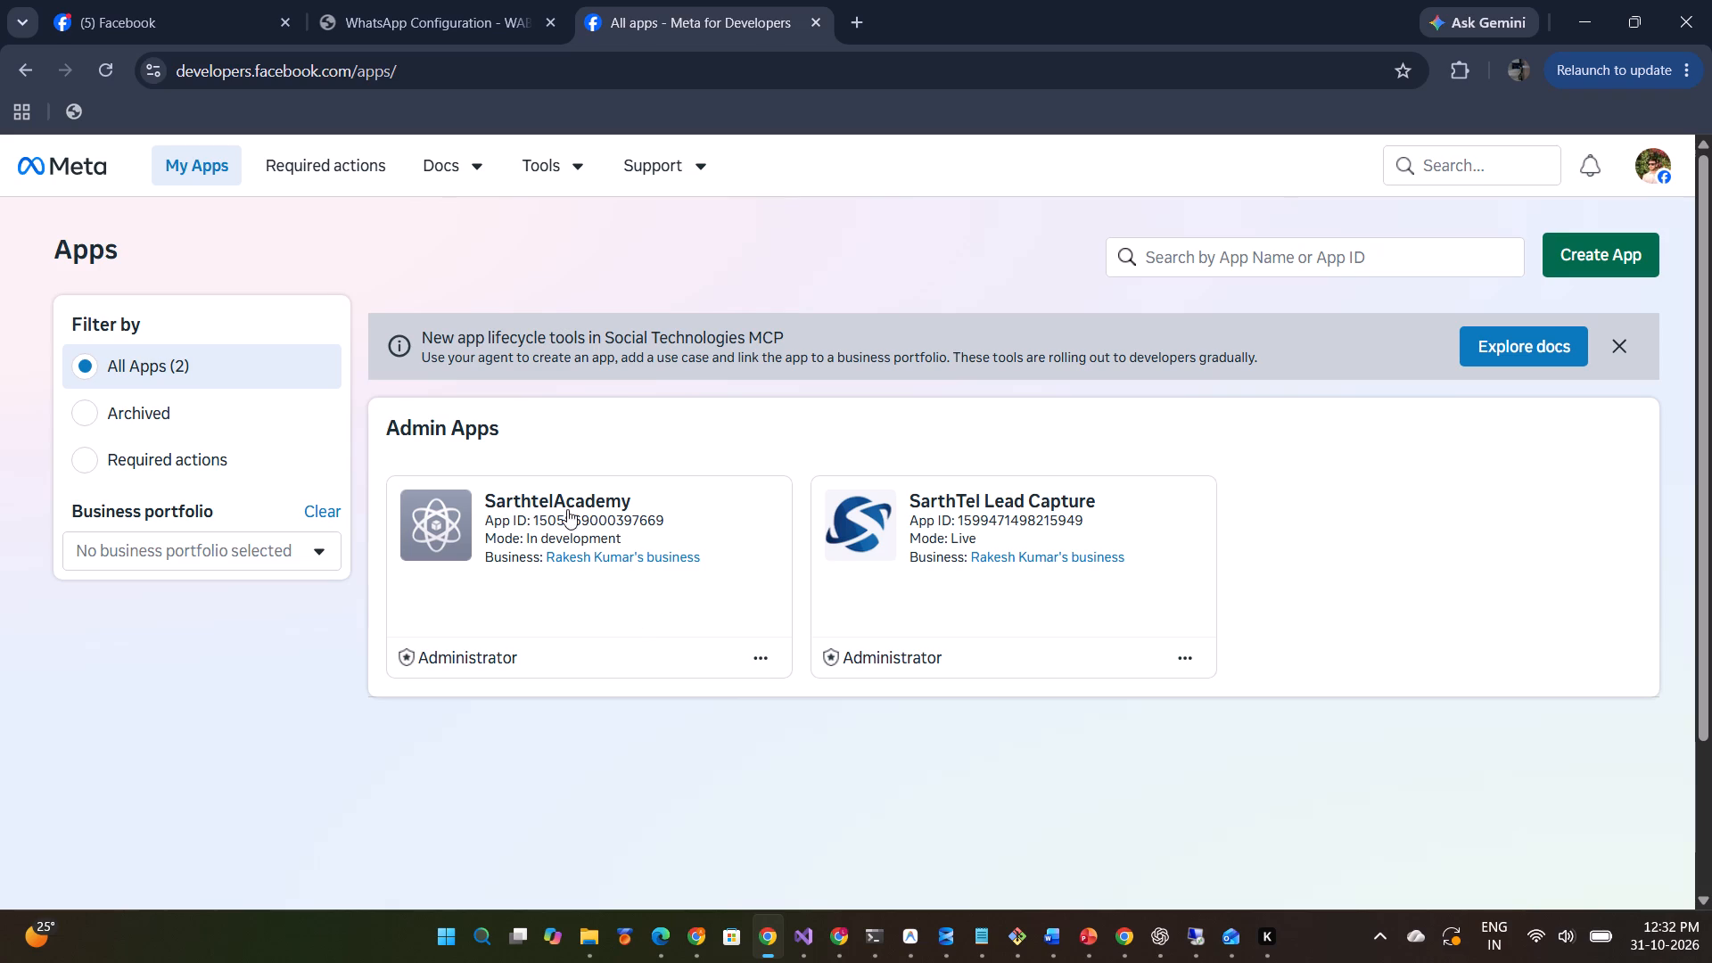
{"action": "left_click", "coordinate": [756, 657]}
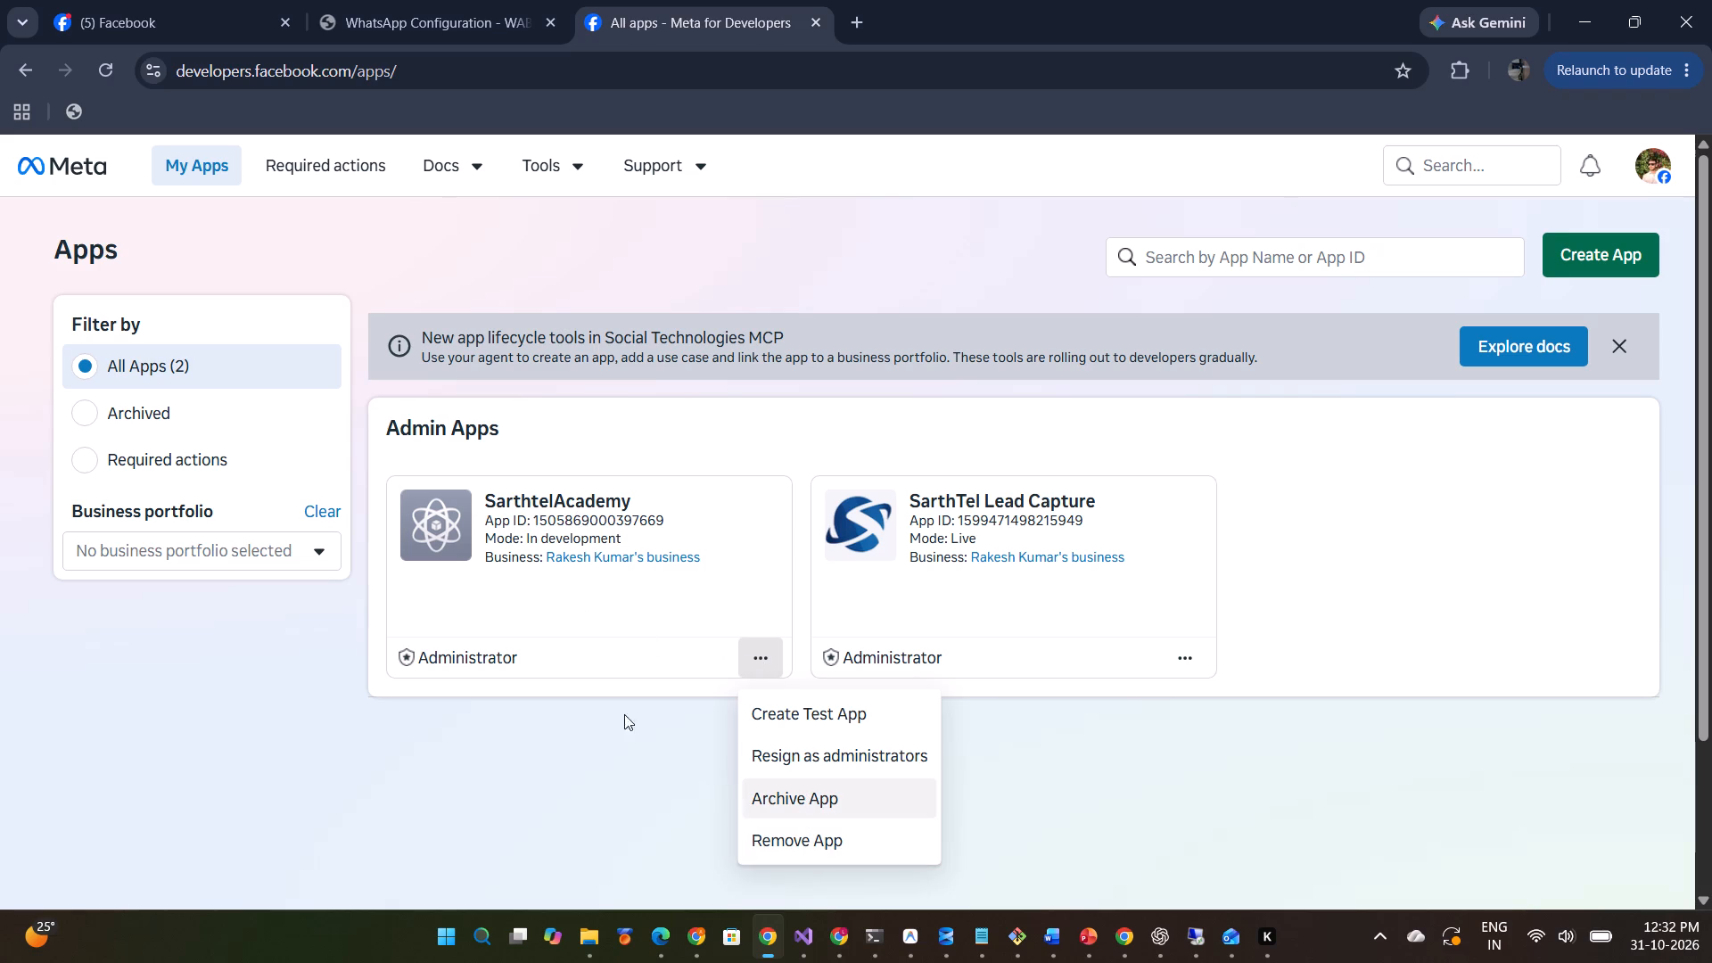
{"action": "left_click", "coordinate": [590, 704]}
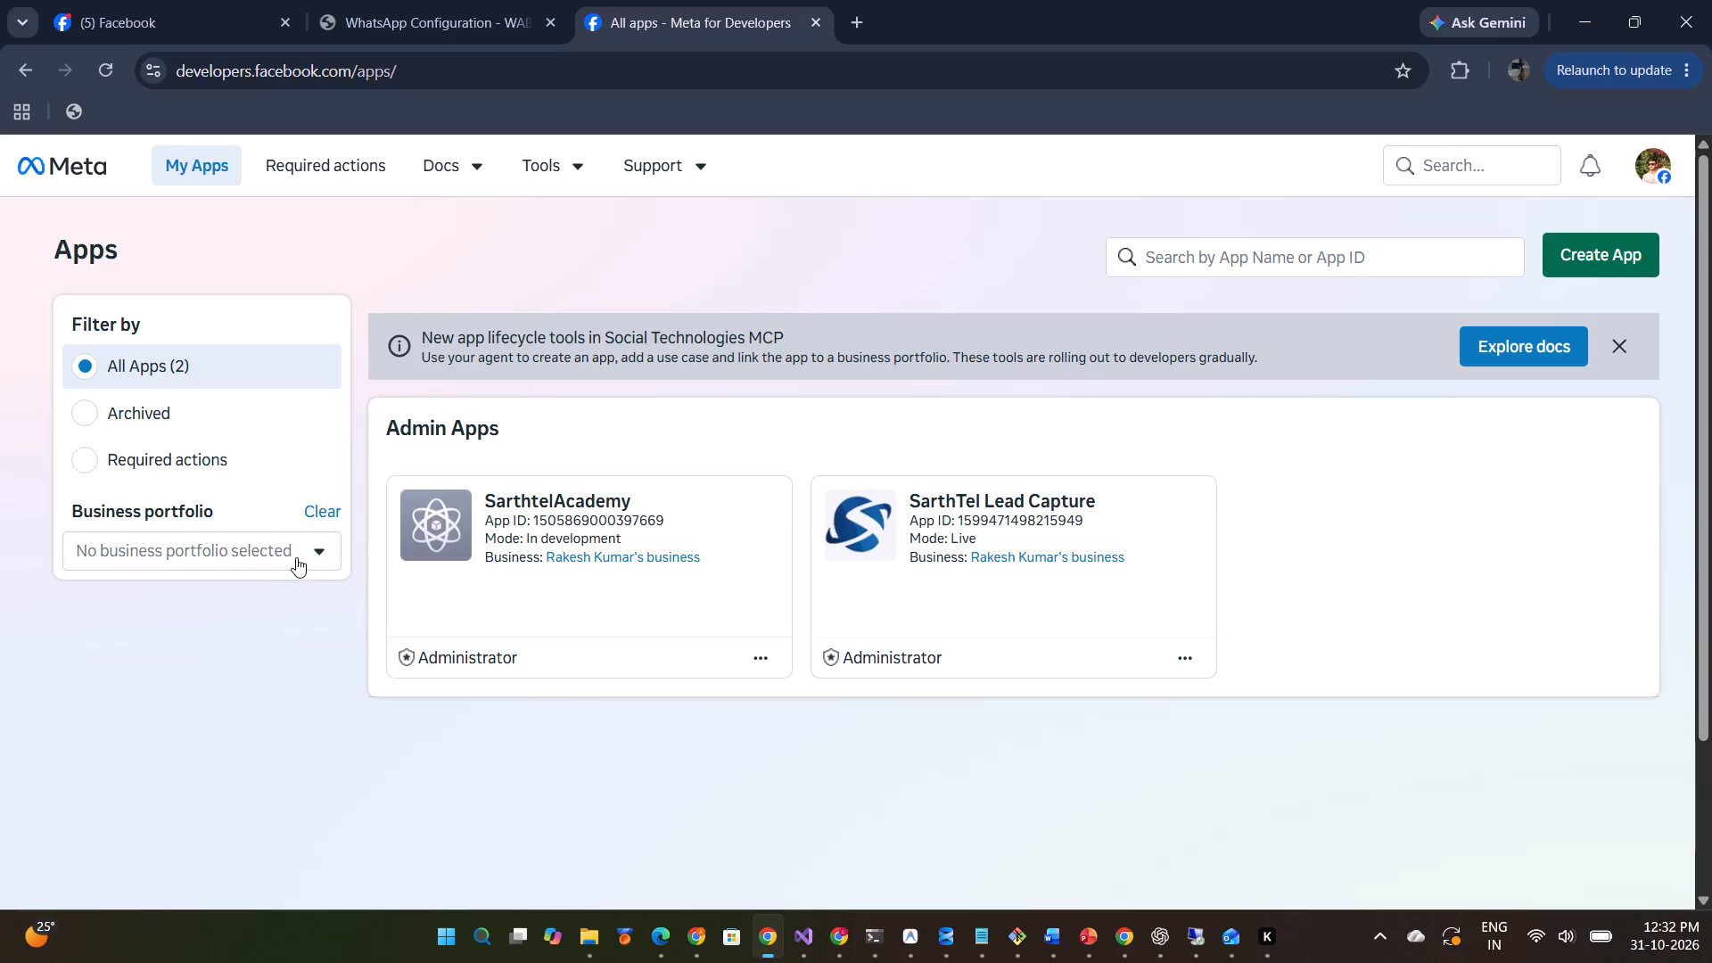
Filter the apps list by the Sarthtel business portfolio.
{"action": "left_click", "coordinate": [300, 554]}
{"action": "left_click", "coordinate": [207, 720]}
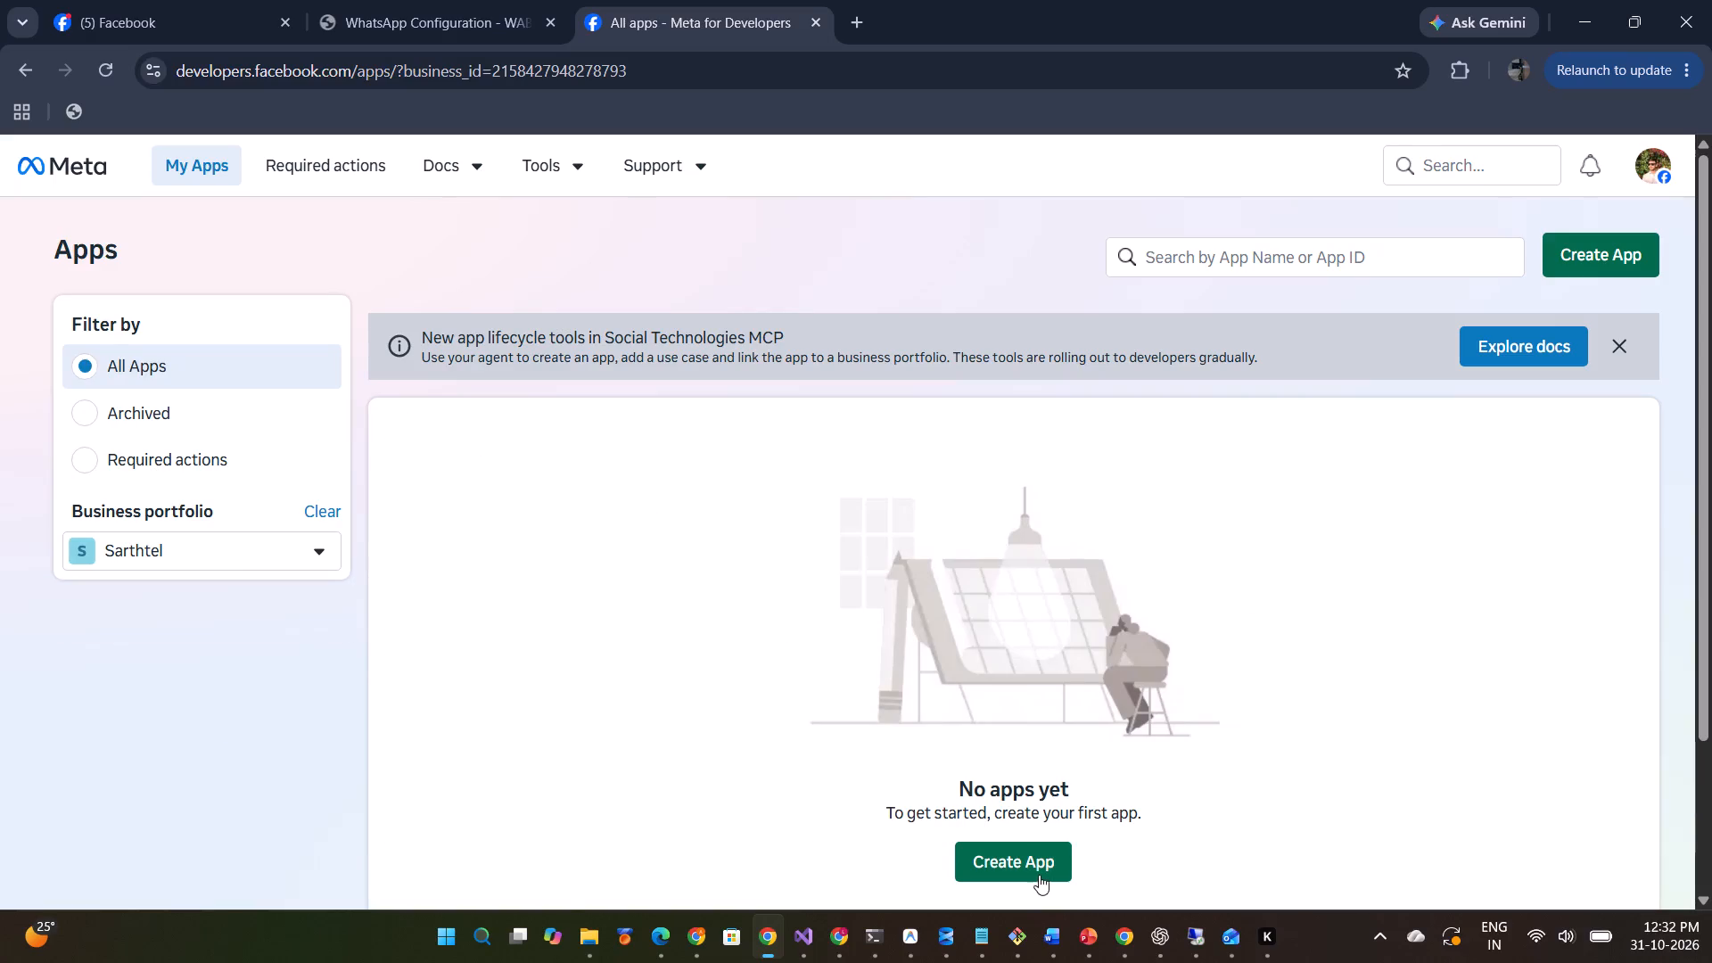
Start creating a new app and enter SarthTel Pvt Ltd as the app name.
{"action": "left_click", "coordinate": [1036, 877]}
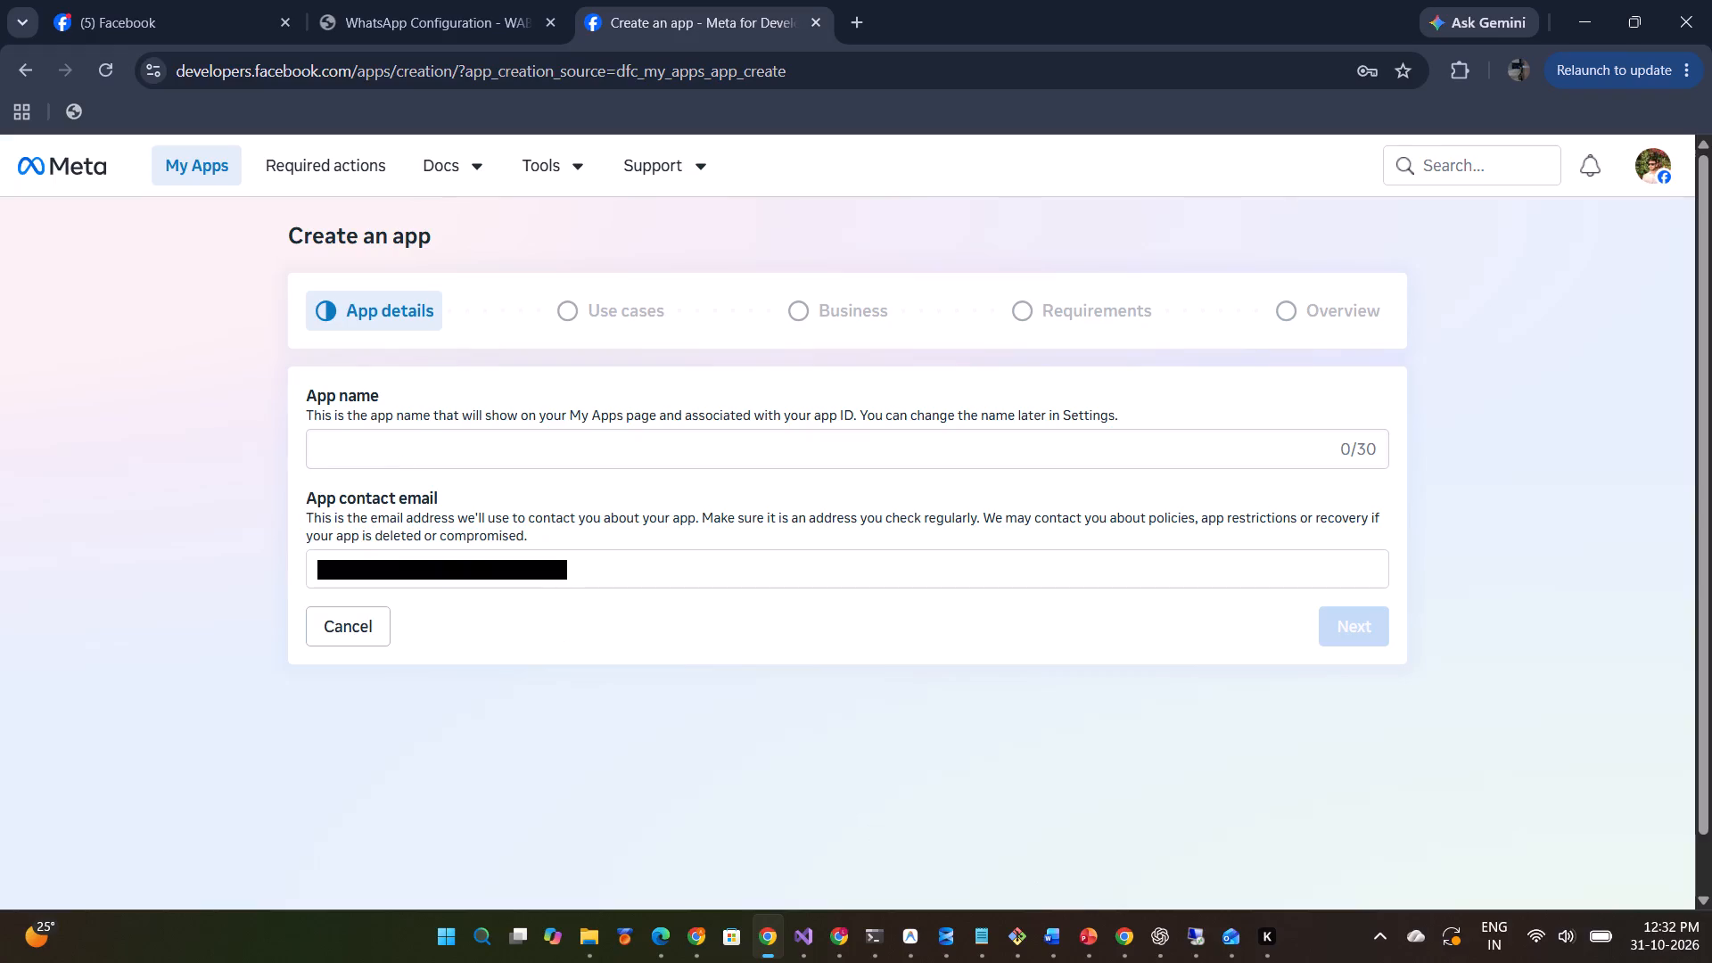
{"action": "left_click", "coordinate": [399, 457]}
{"action": "key", "text": "shift+s"}
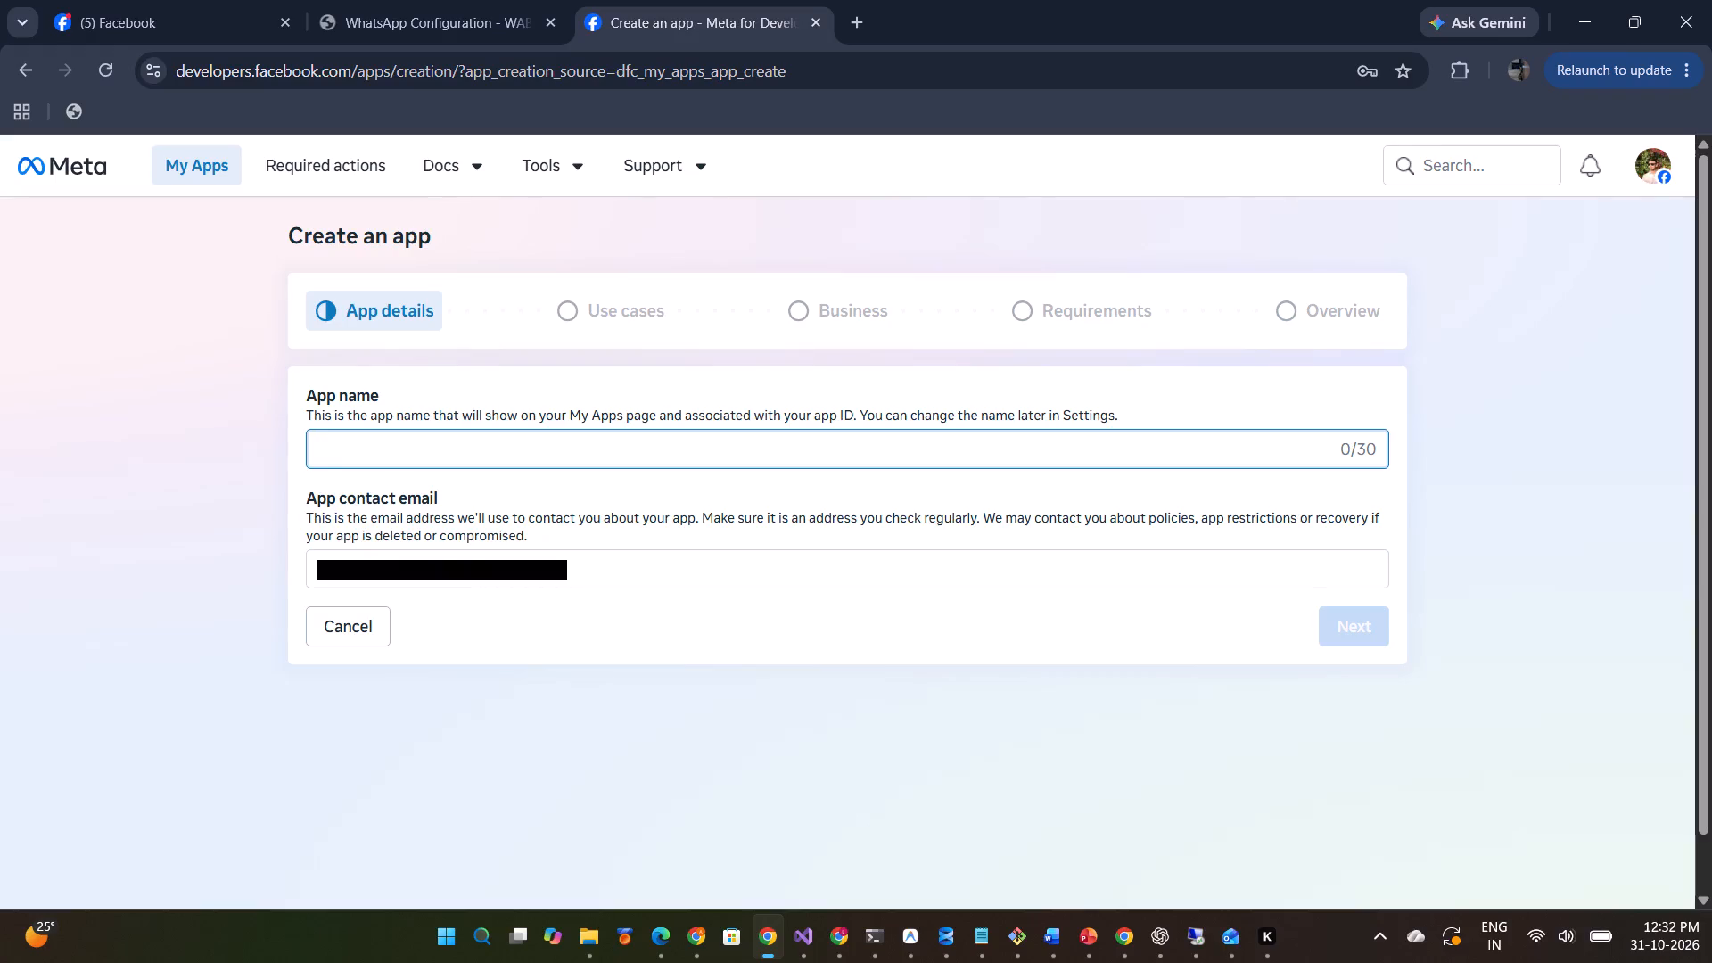
{"action": "type", "text": "arthTEl"}
{"action": "key", "text": "BackSpace"}
{"action": "key", "text": "BackSpace"}
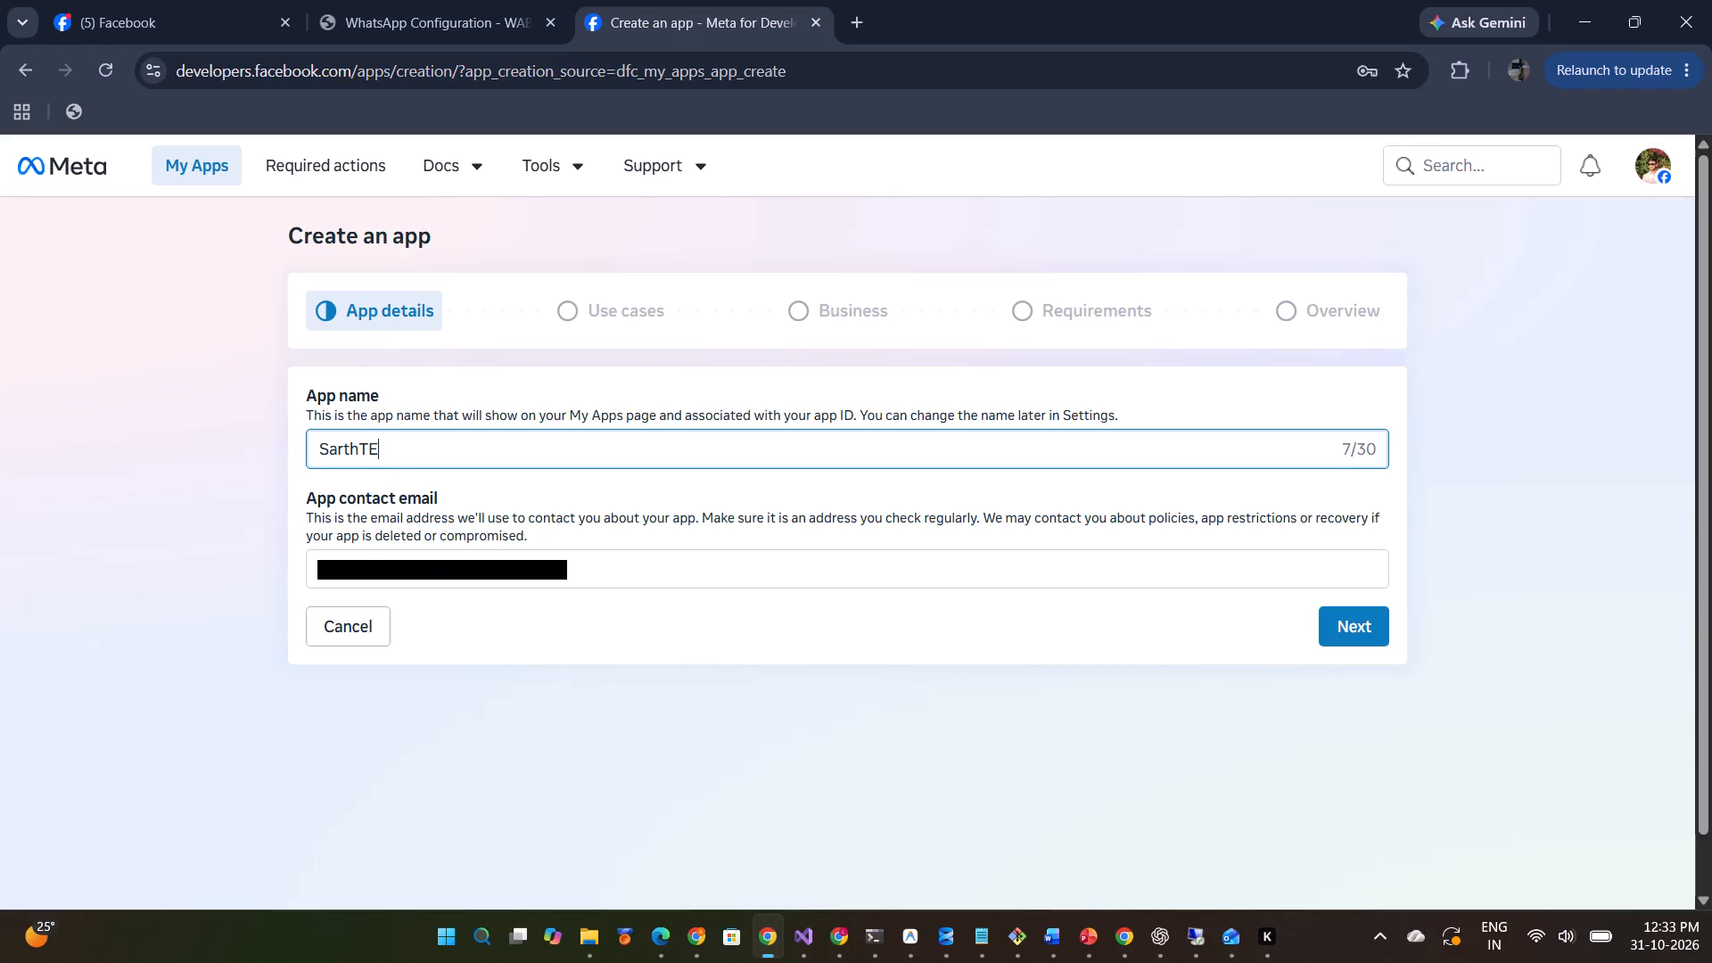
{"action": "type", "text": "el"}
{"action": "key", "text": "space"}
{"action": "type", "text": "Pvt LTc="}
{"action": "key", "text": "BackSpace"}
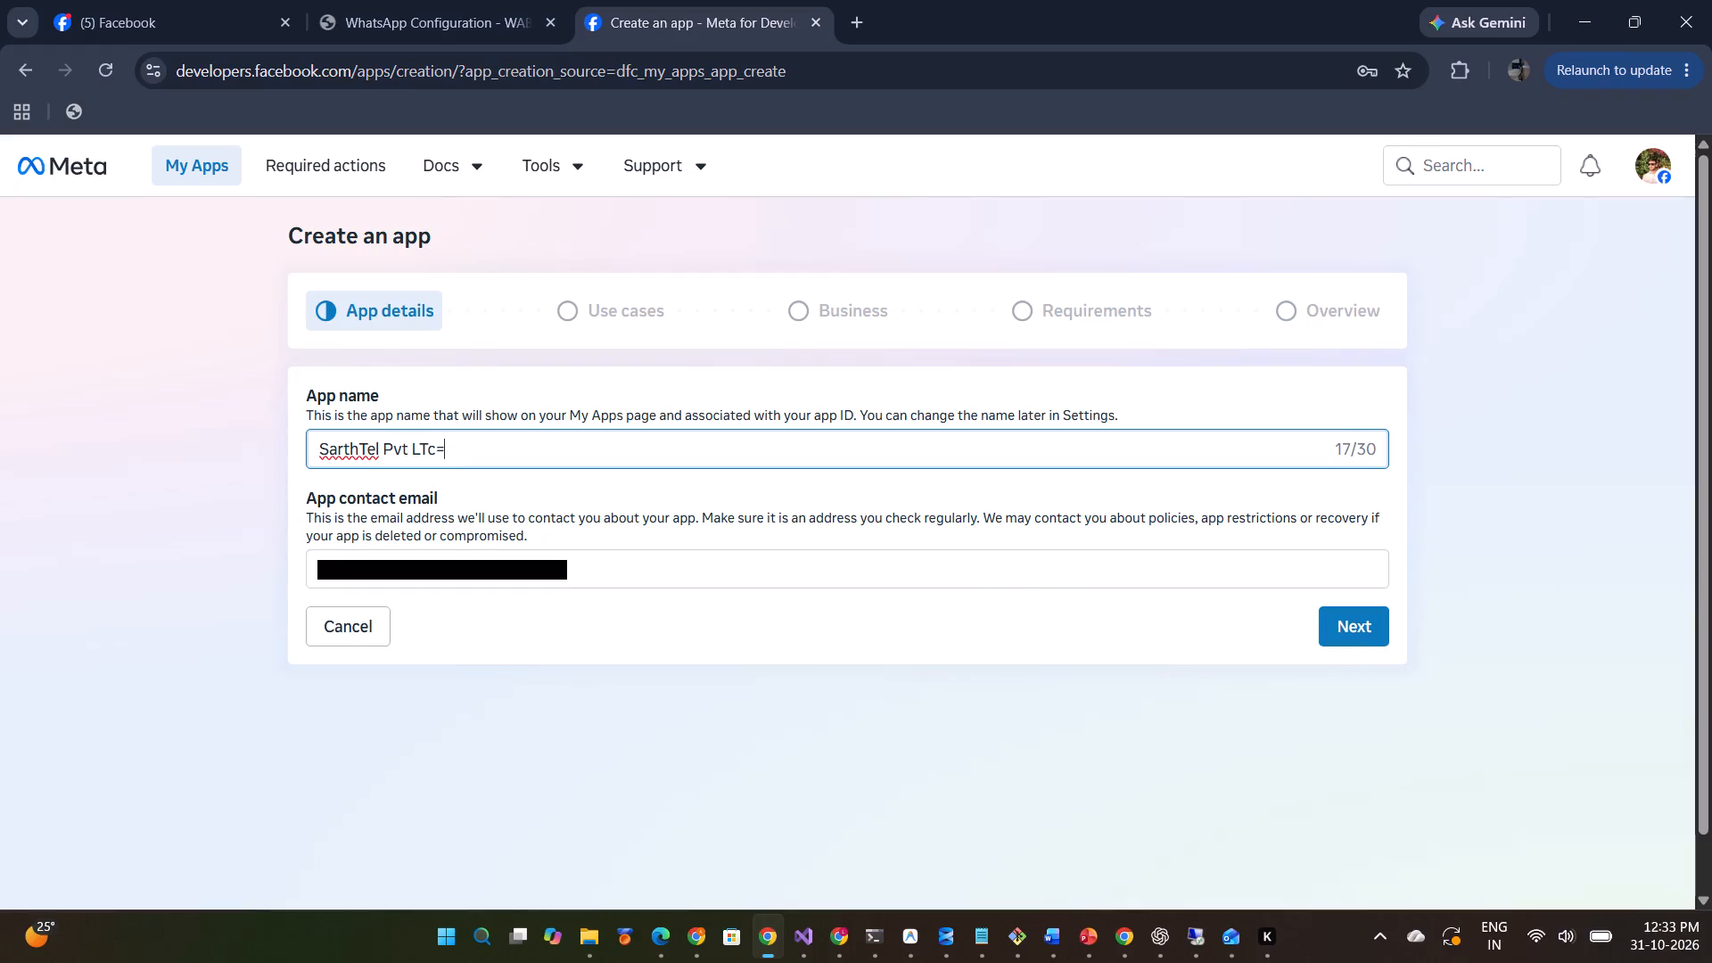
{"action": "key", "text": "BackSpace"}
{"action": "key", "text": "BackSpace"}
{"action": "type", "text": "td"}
Submit the app details and add the "Connect with customers through WhatsApp" use case to the new app.
{"action": "left_click", "coordinate": [1331, 623]}
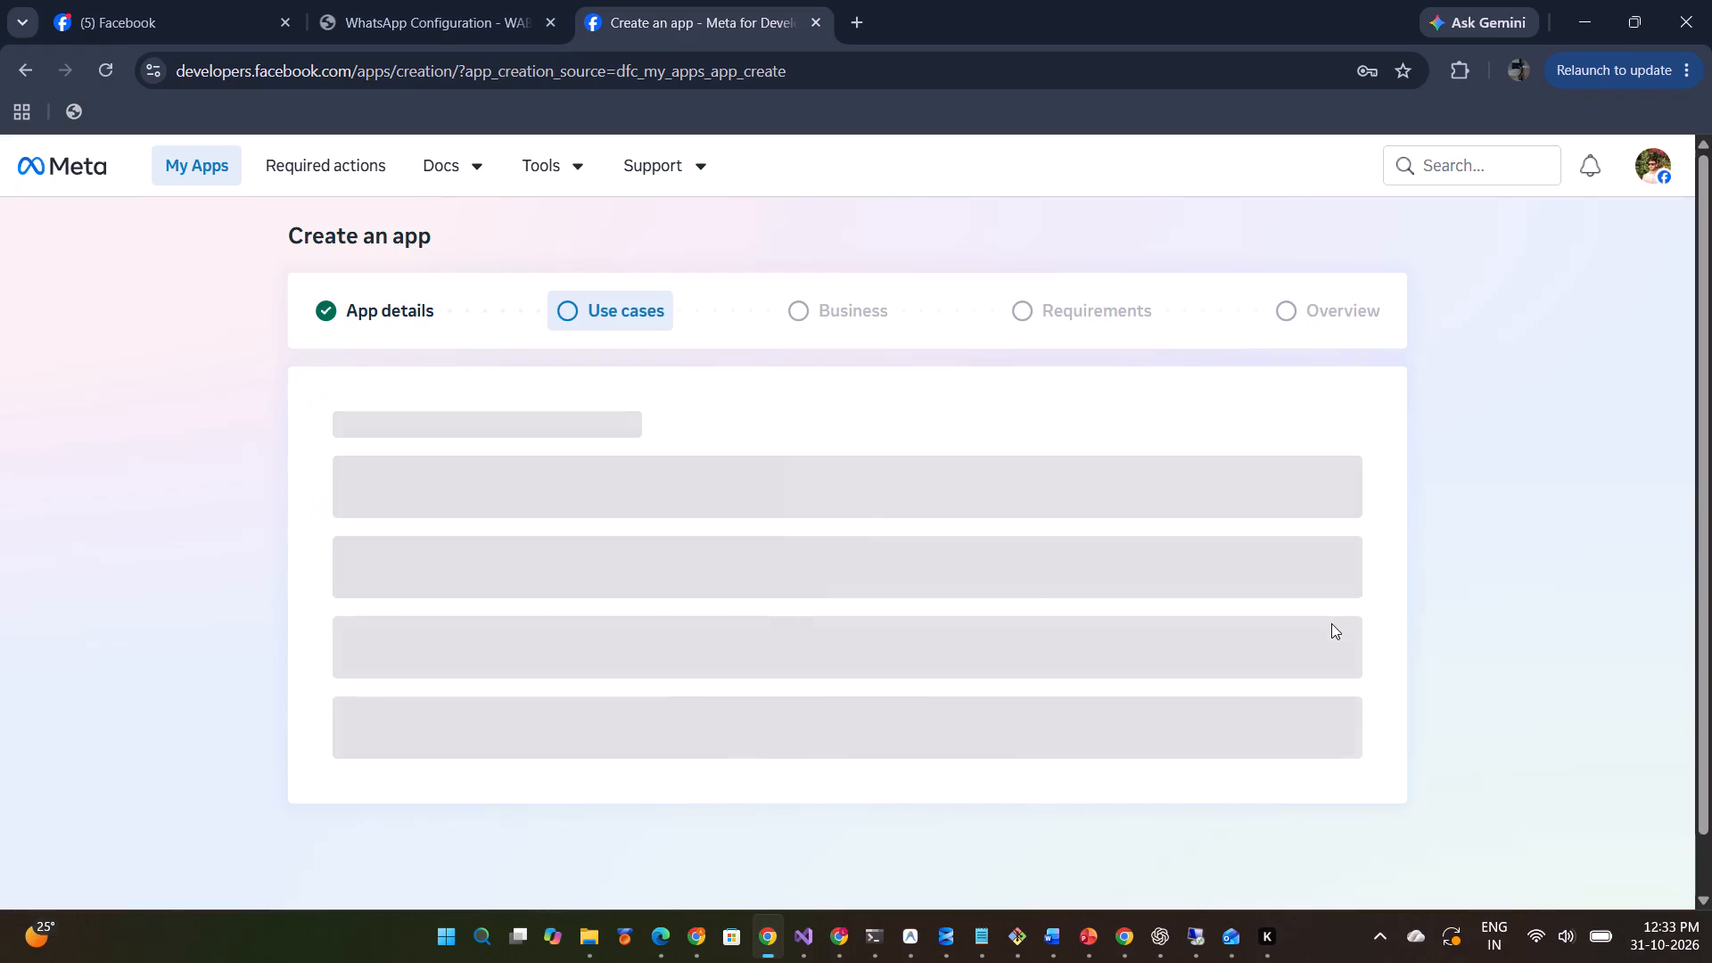
{"action": "scroll", "coordinate": [860, 696], "scroll_direction": "down", "scroll_amount": 8}
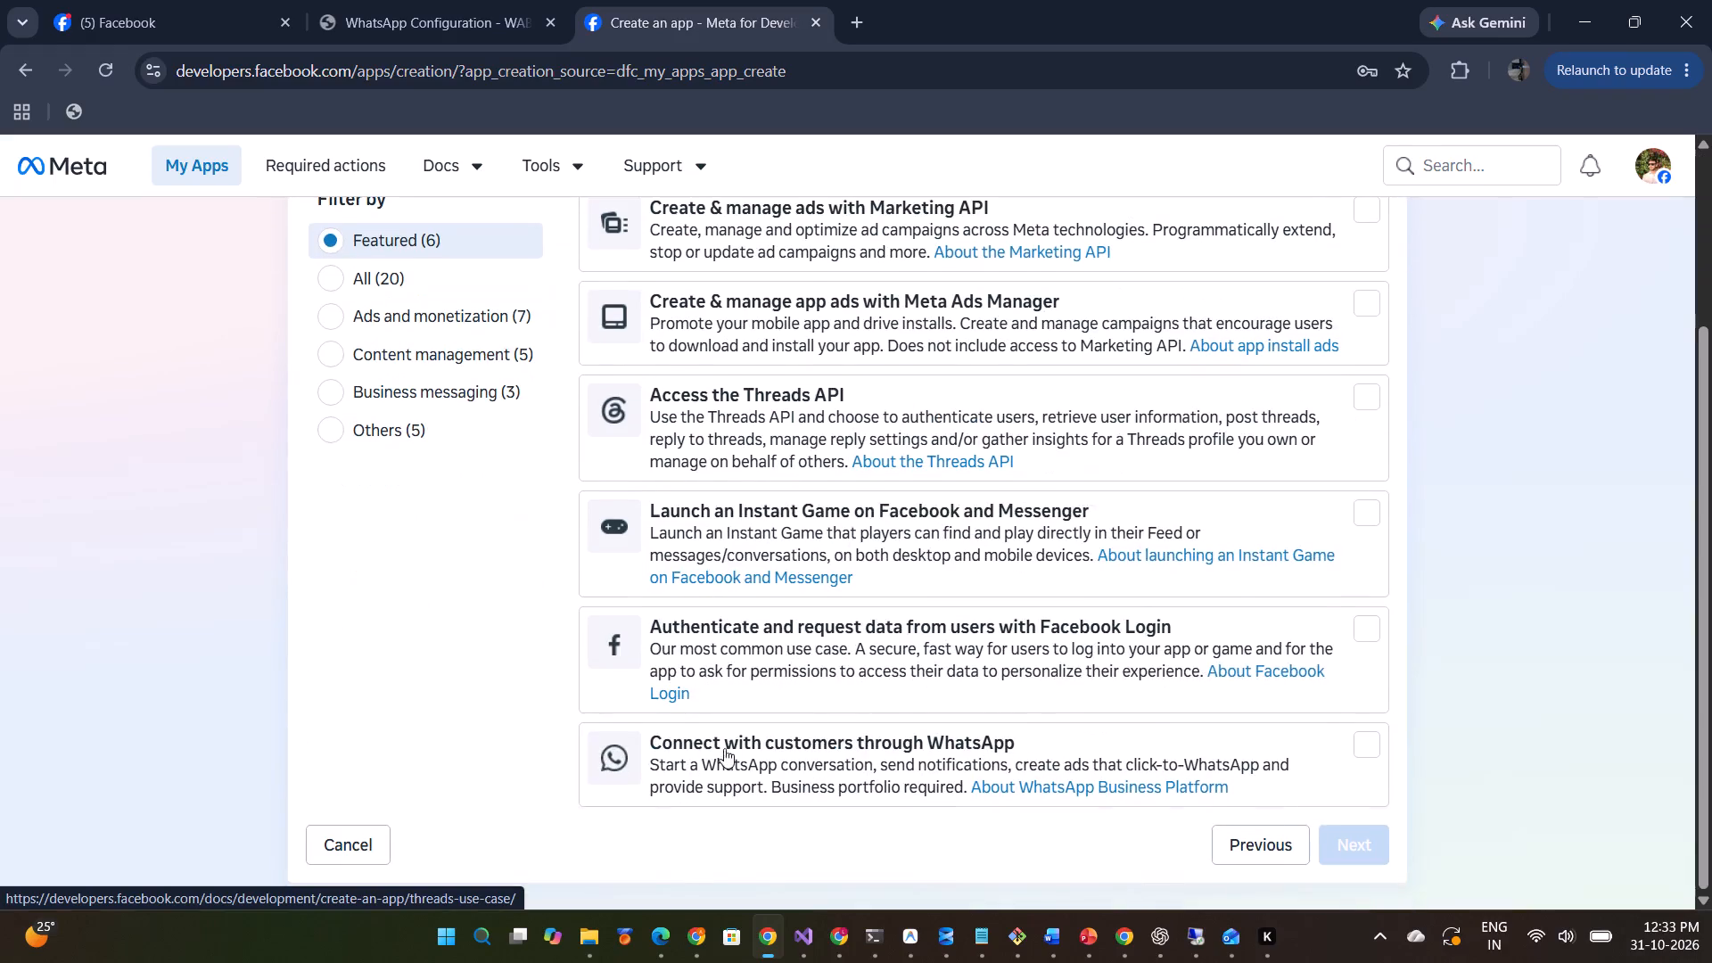
{"action": "left_click", "coordinate": [701, 763]}
{"action": "scroll", "coordinate": [1070, 760], "scroll_direction": "down", "scroll_amount": 5}
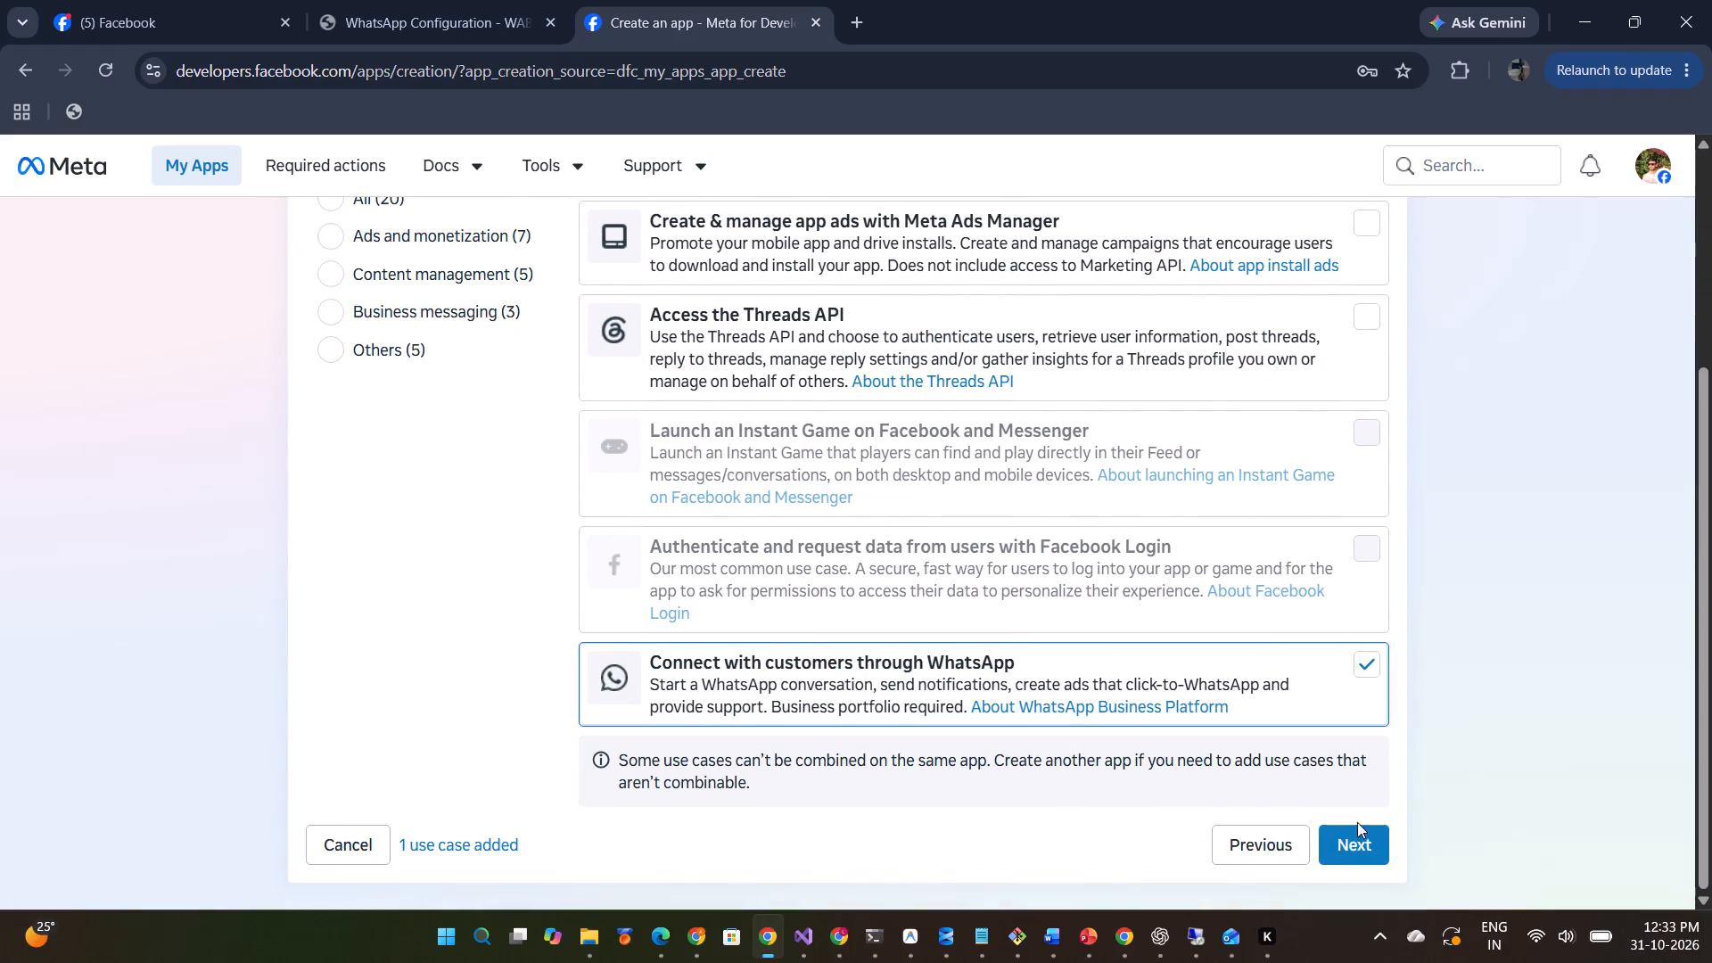
{"action": "left_click", "coordinate": [1360, 829]}
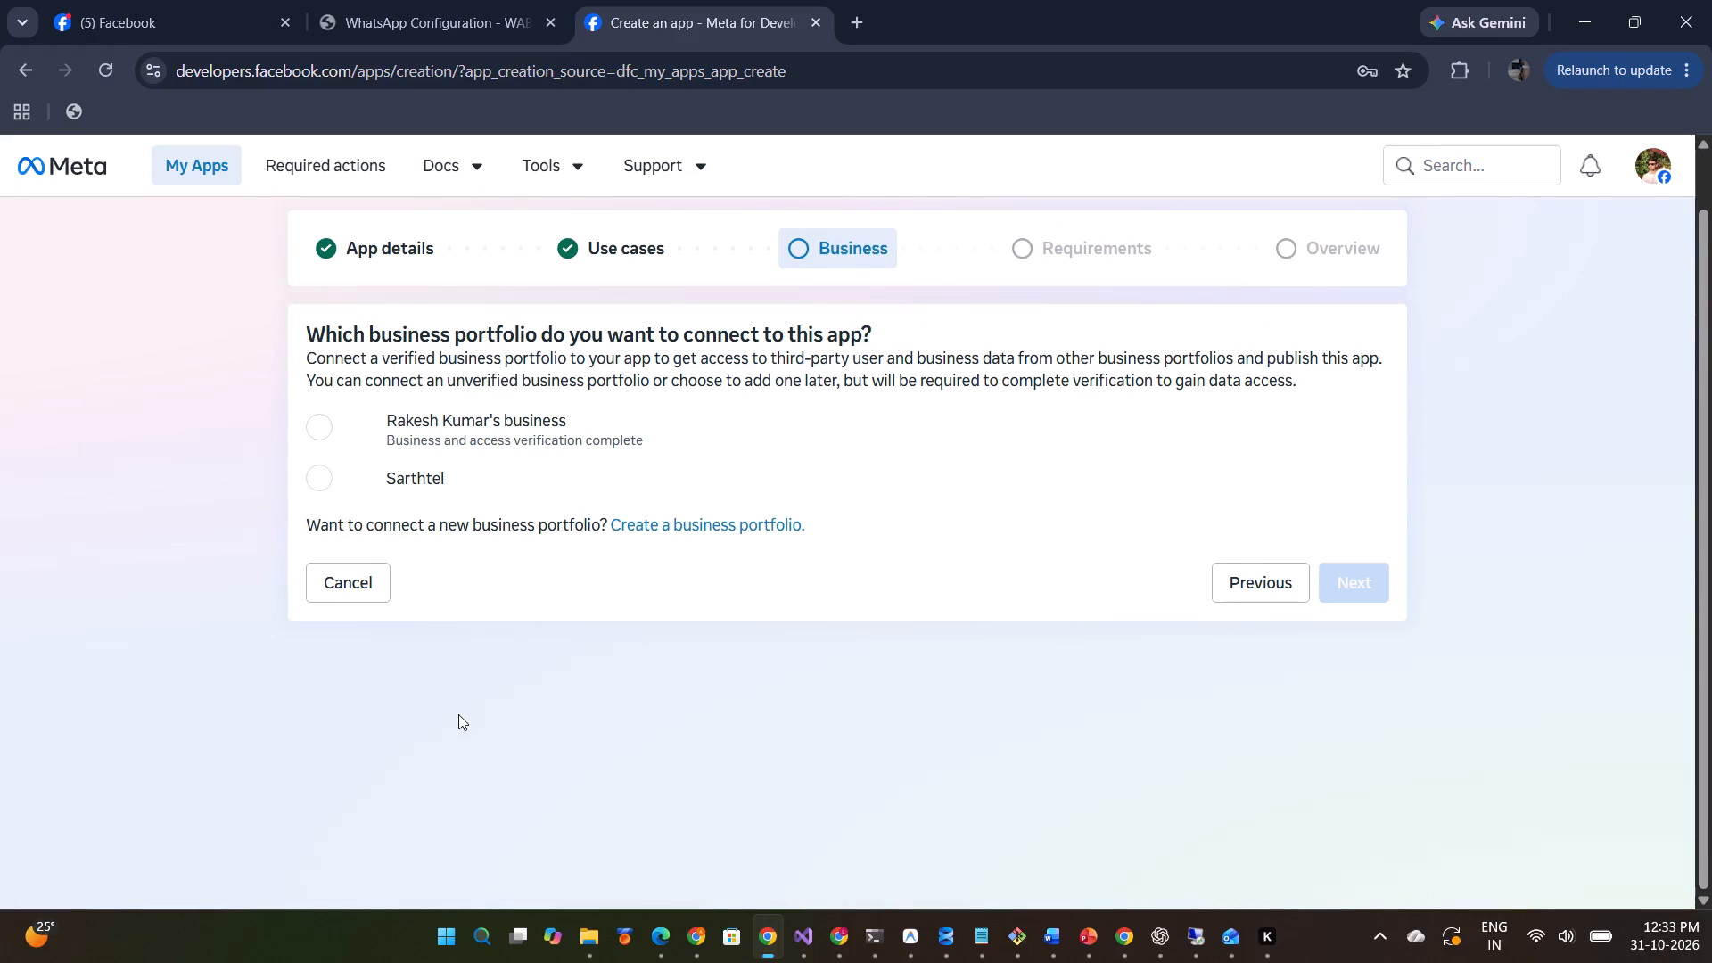
Connect the Sarthtel business portfolio to the new app.
{"action": "left_click", "coordinate": [322, 478]}
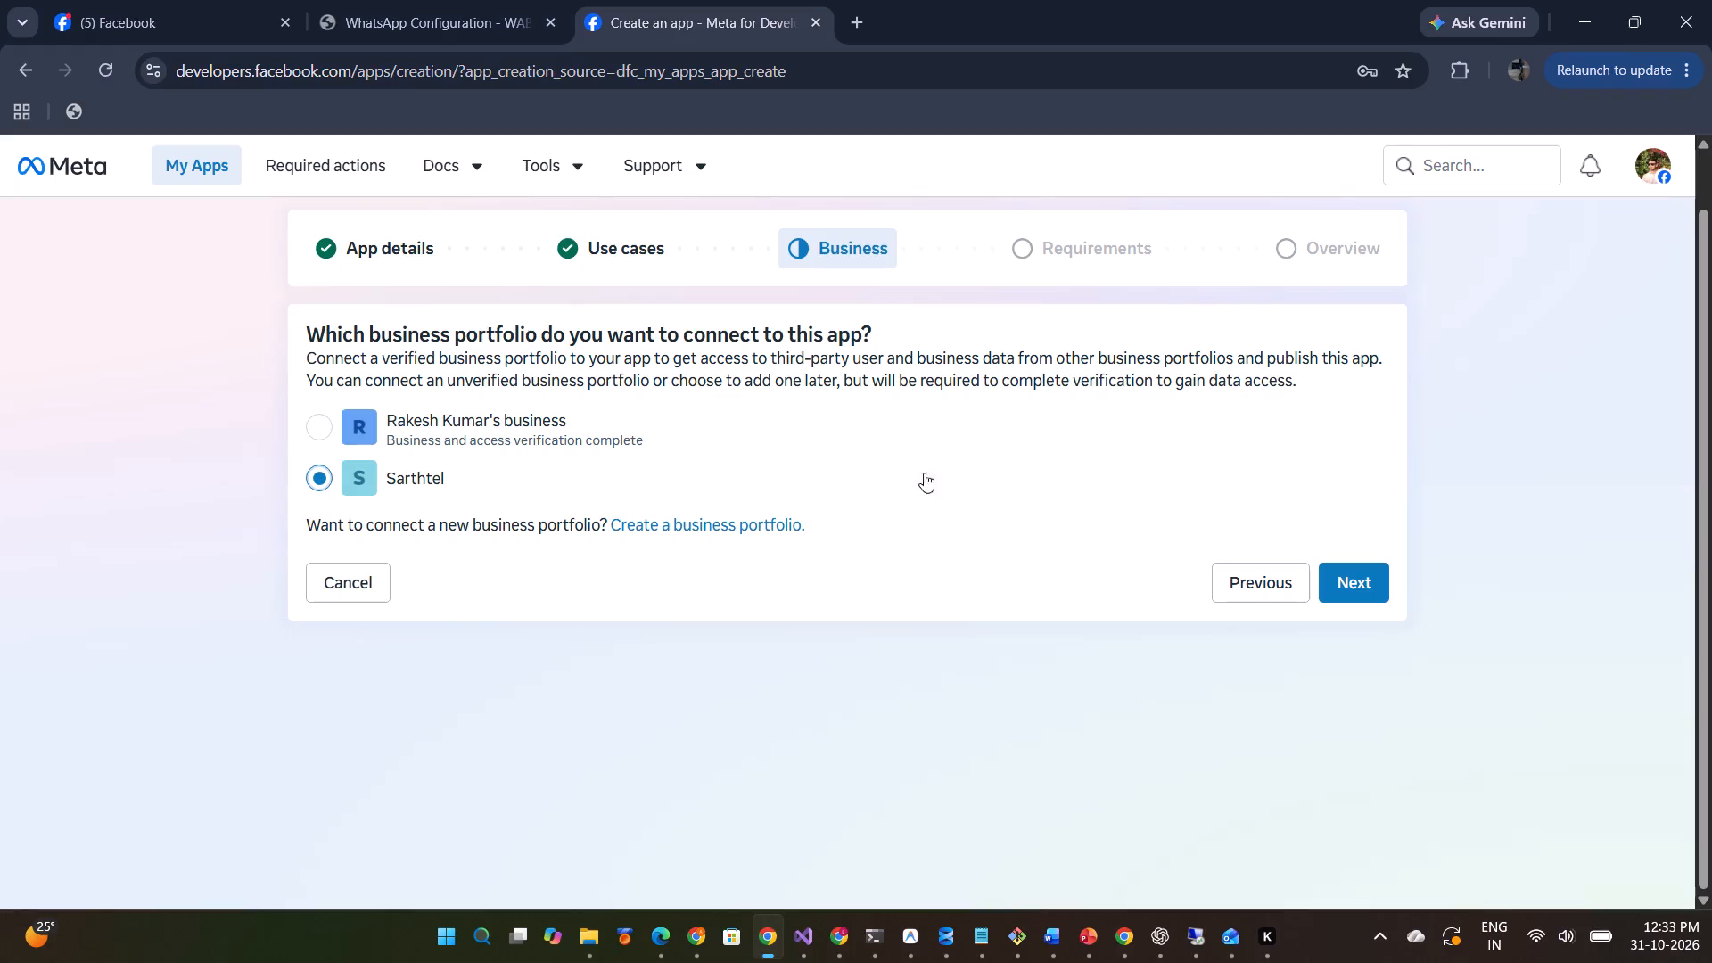
{"action": "left_click", "coordinate": [1366, 599]}
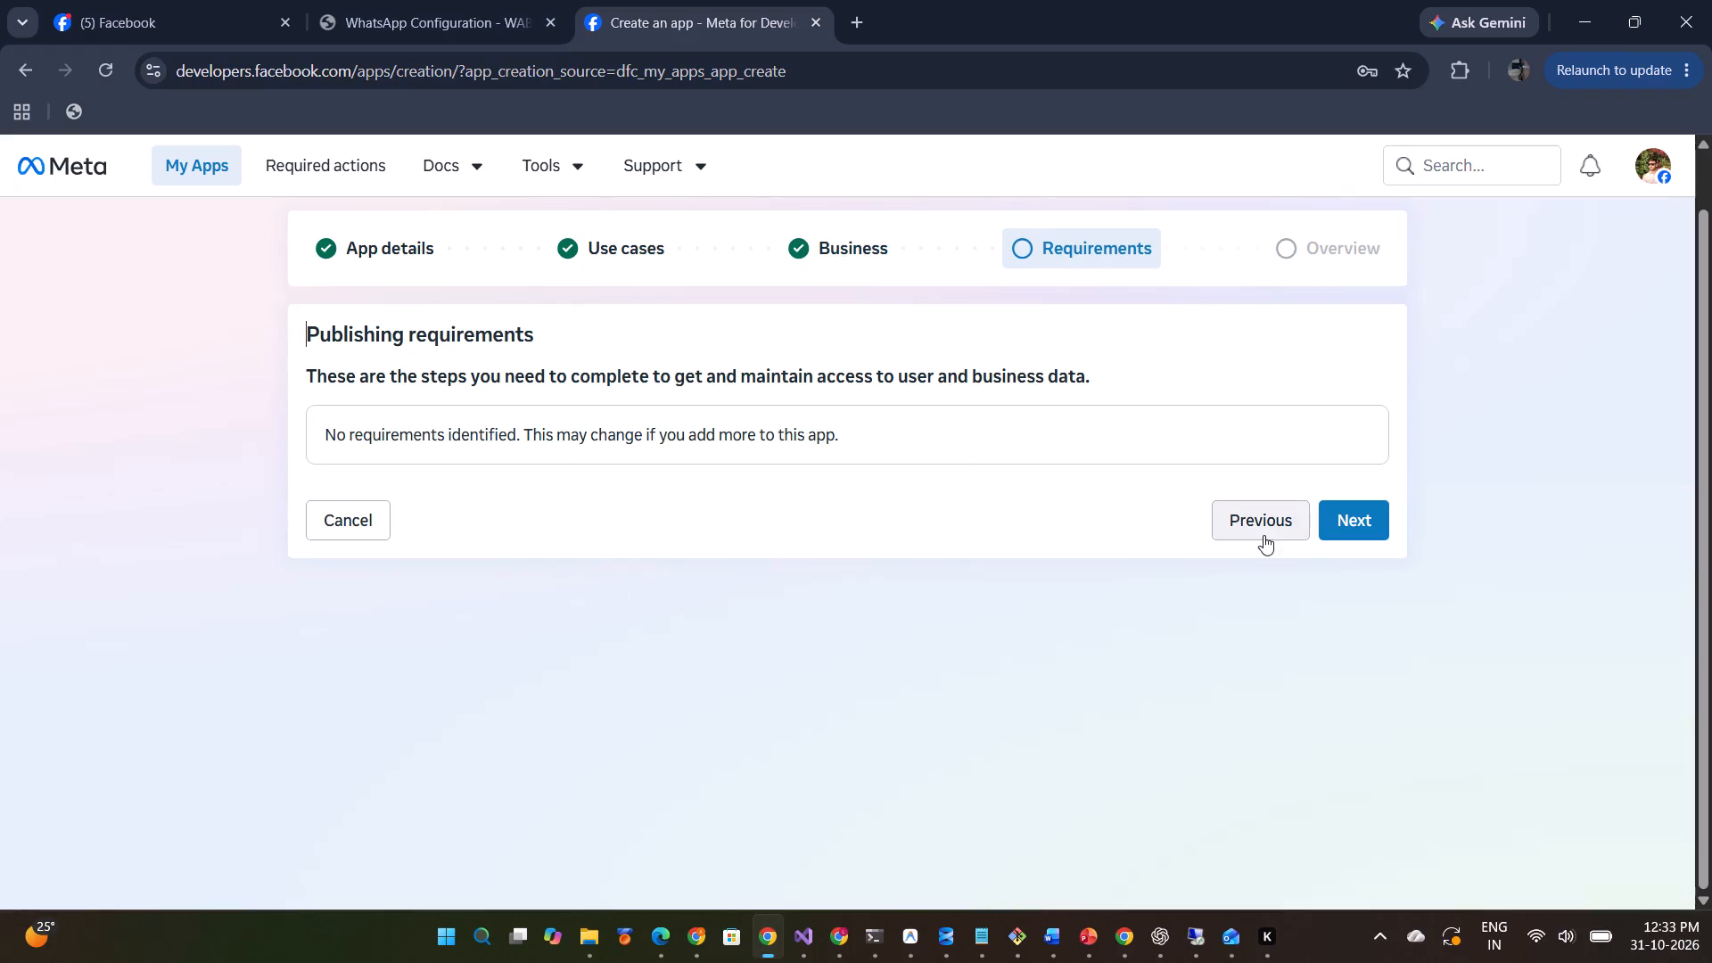
Proceed past the publishing requirements, review the overview and create the SarthTel Pvt Ltd app.
{"action": "left_click", "coordinate": [1379, 526]}
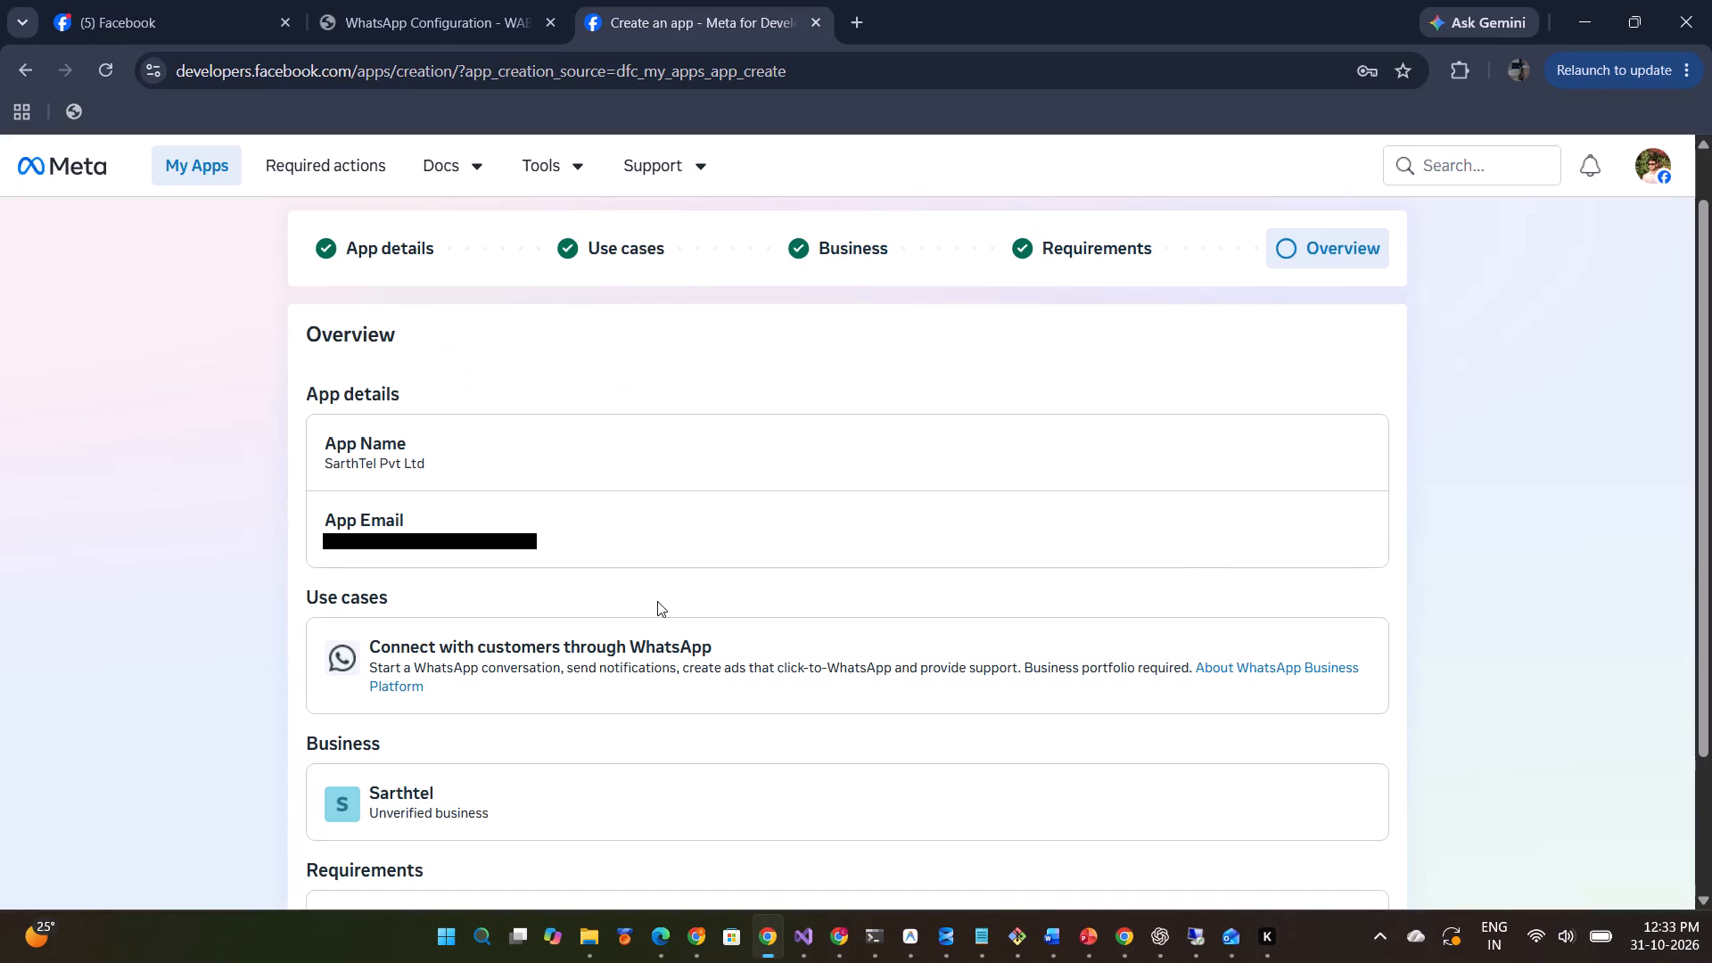
{"action": "scroll", "coordinate": [657, 601], "scroll_direction": "down", "scroll_amount": 4}
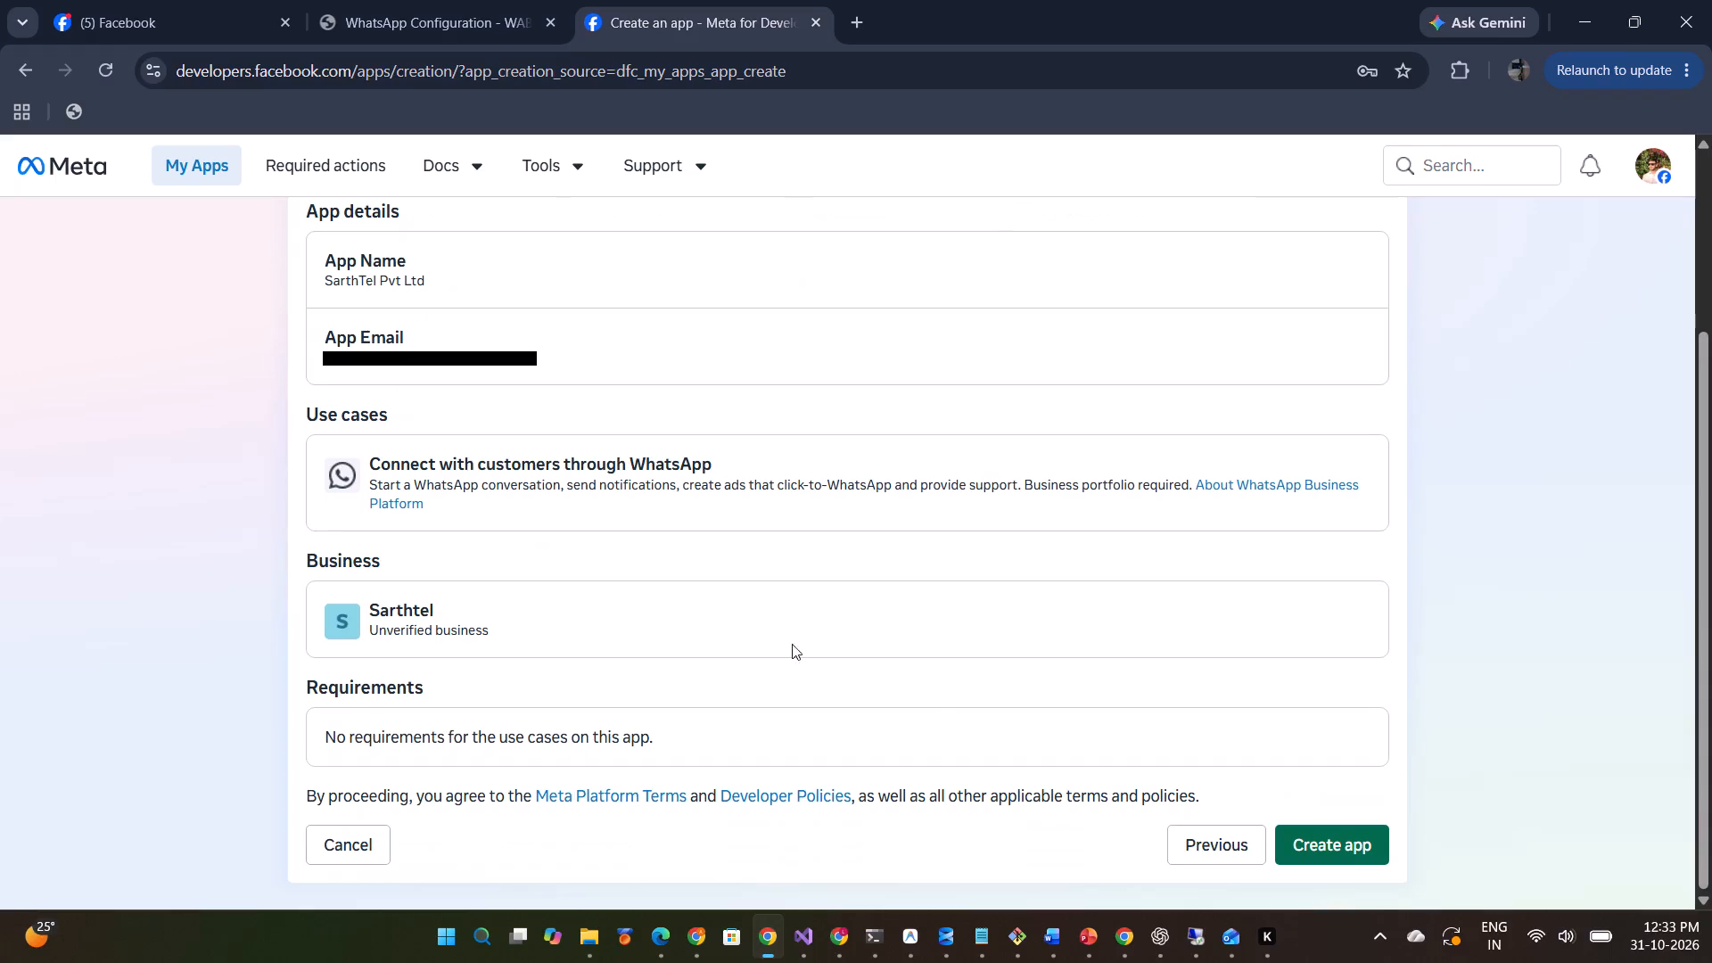
{"action": "left_click", "coordinate": [1319, 857]}
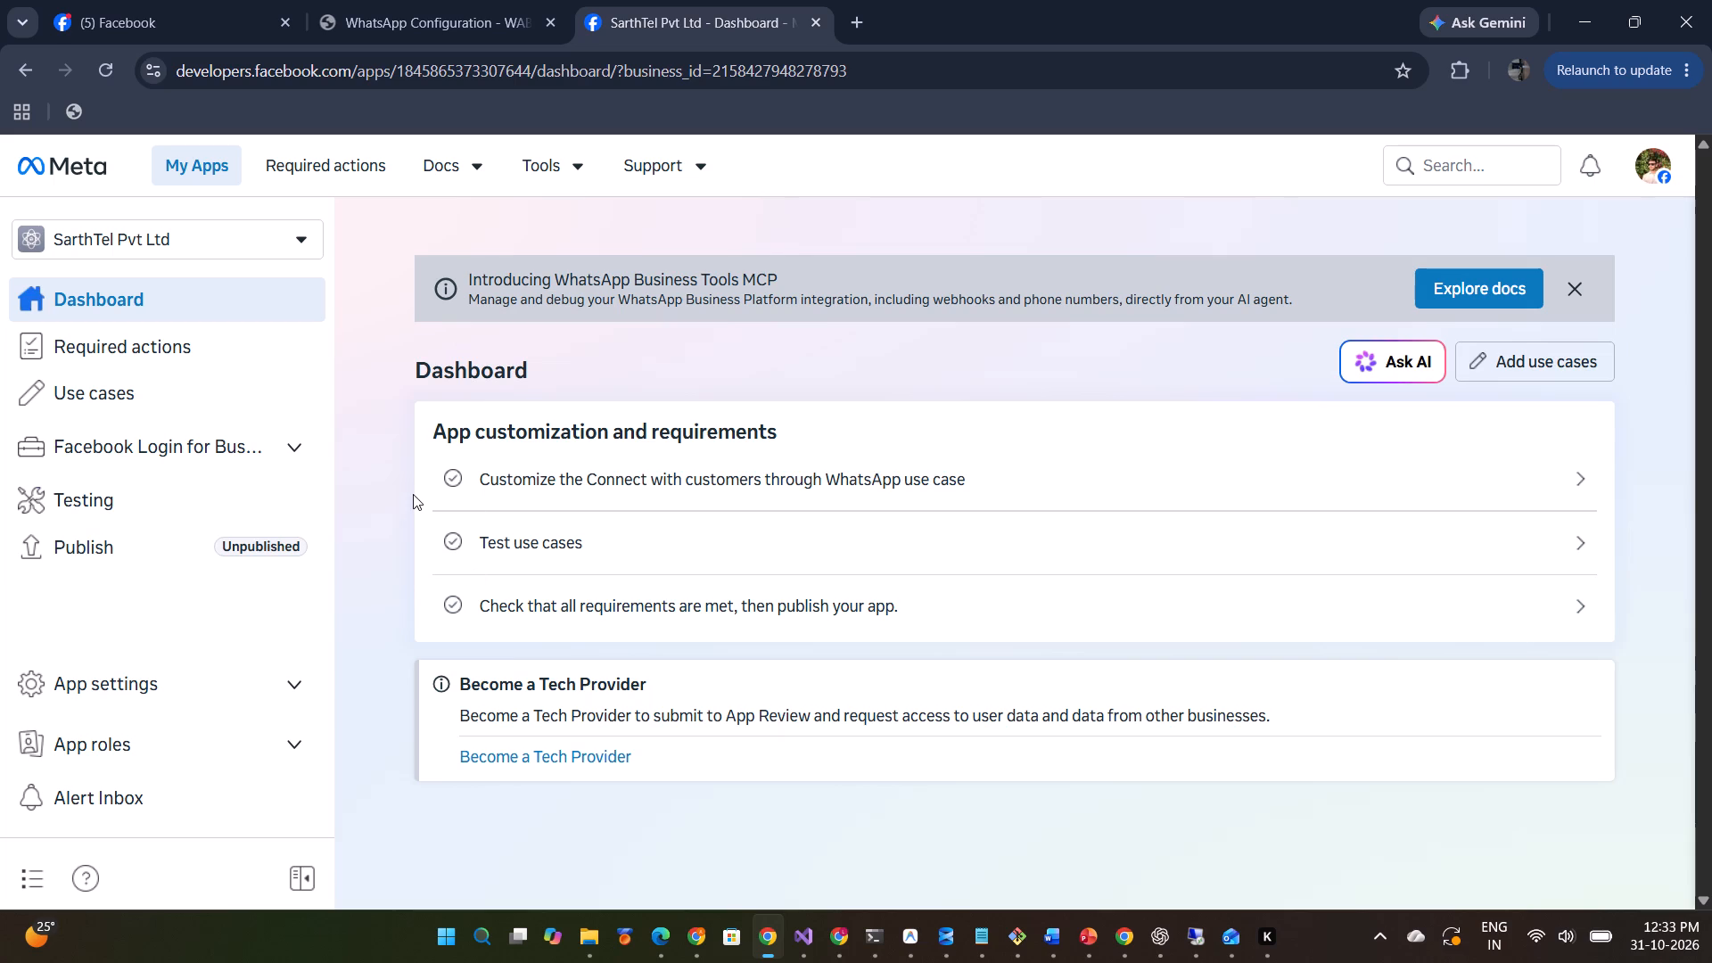
Open the use cases of the SarthTel Pvt Ltd app.
{"action": "left_click", "coordinate": [207, 395]}
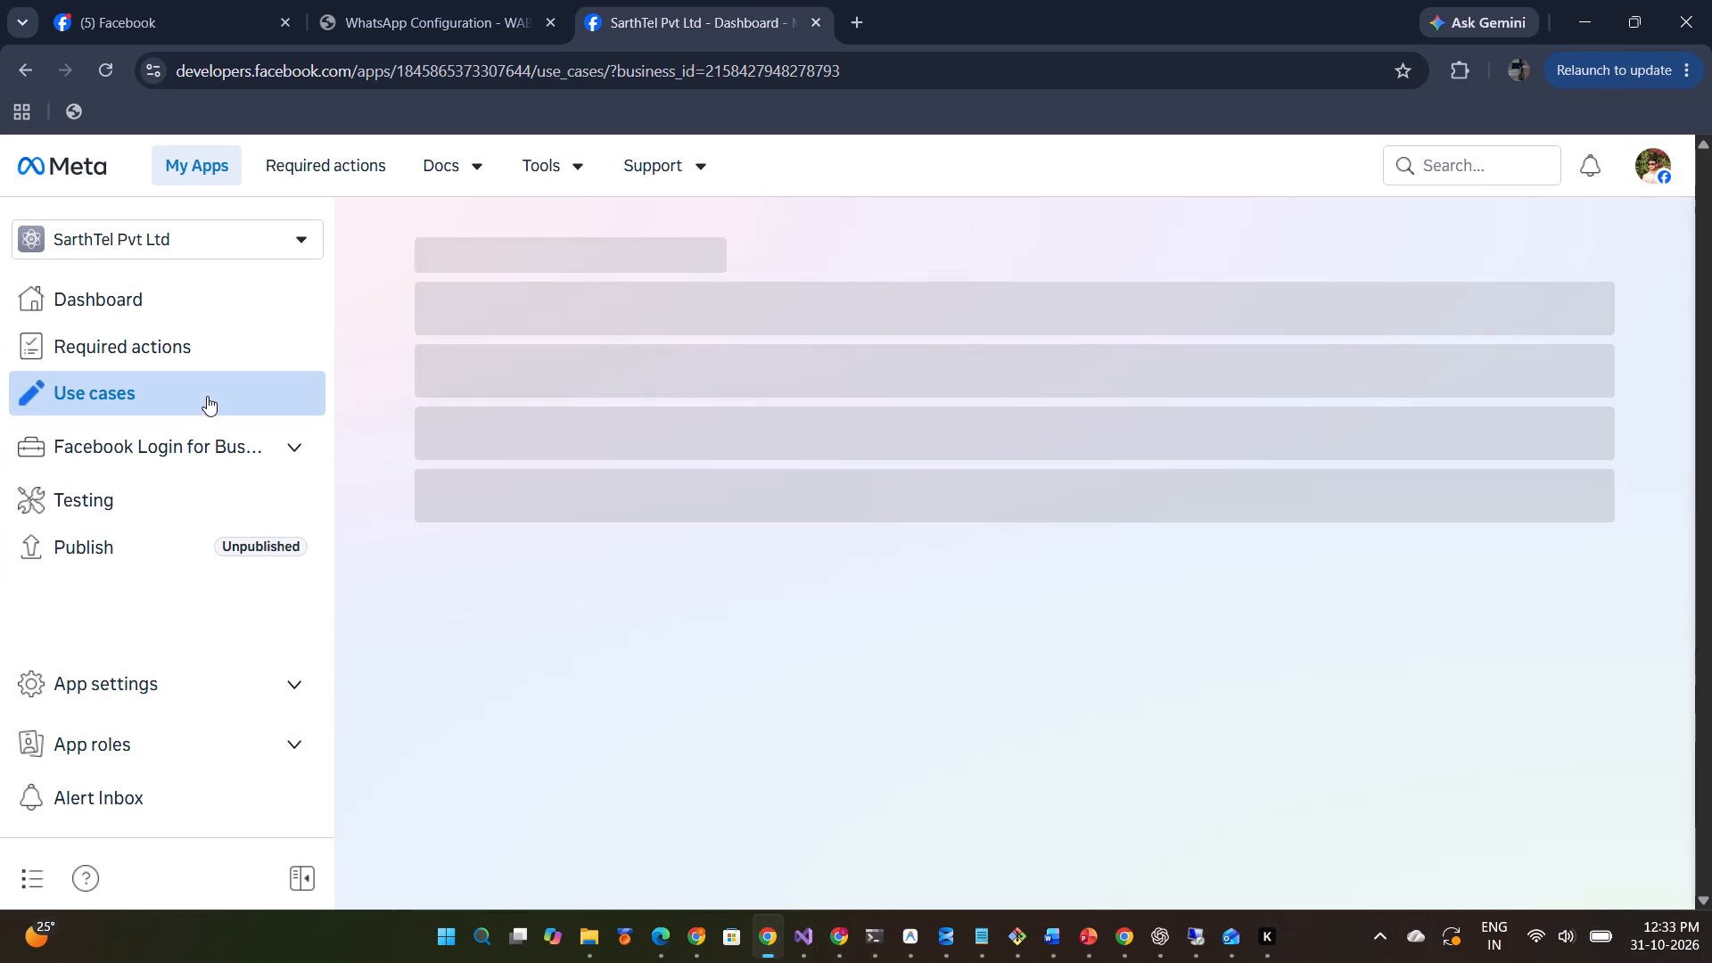
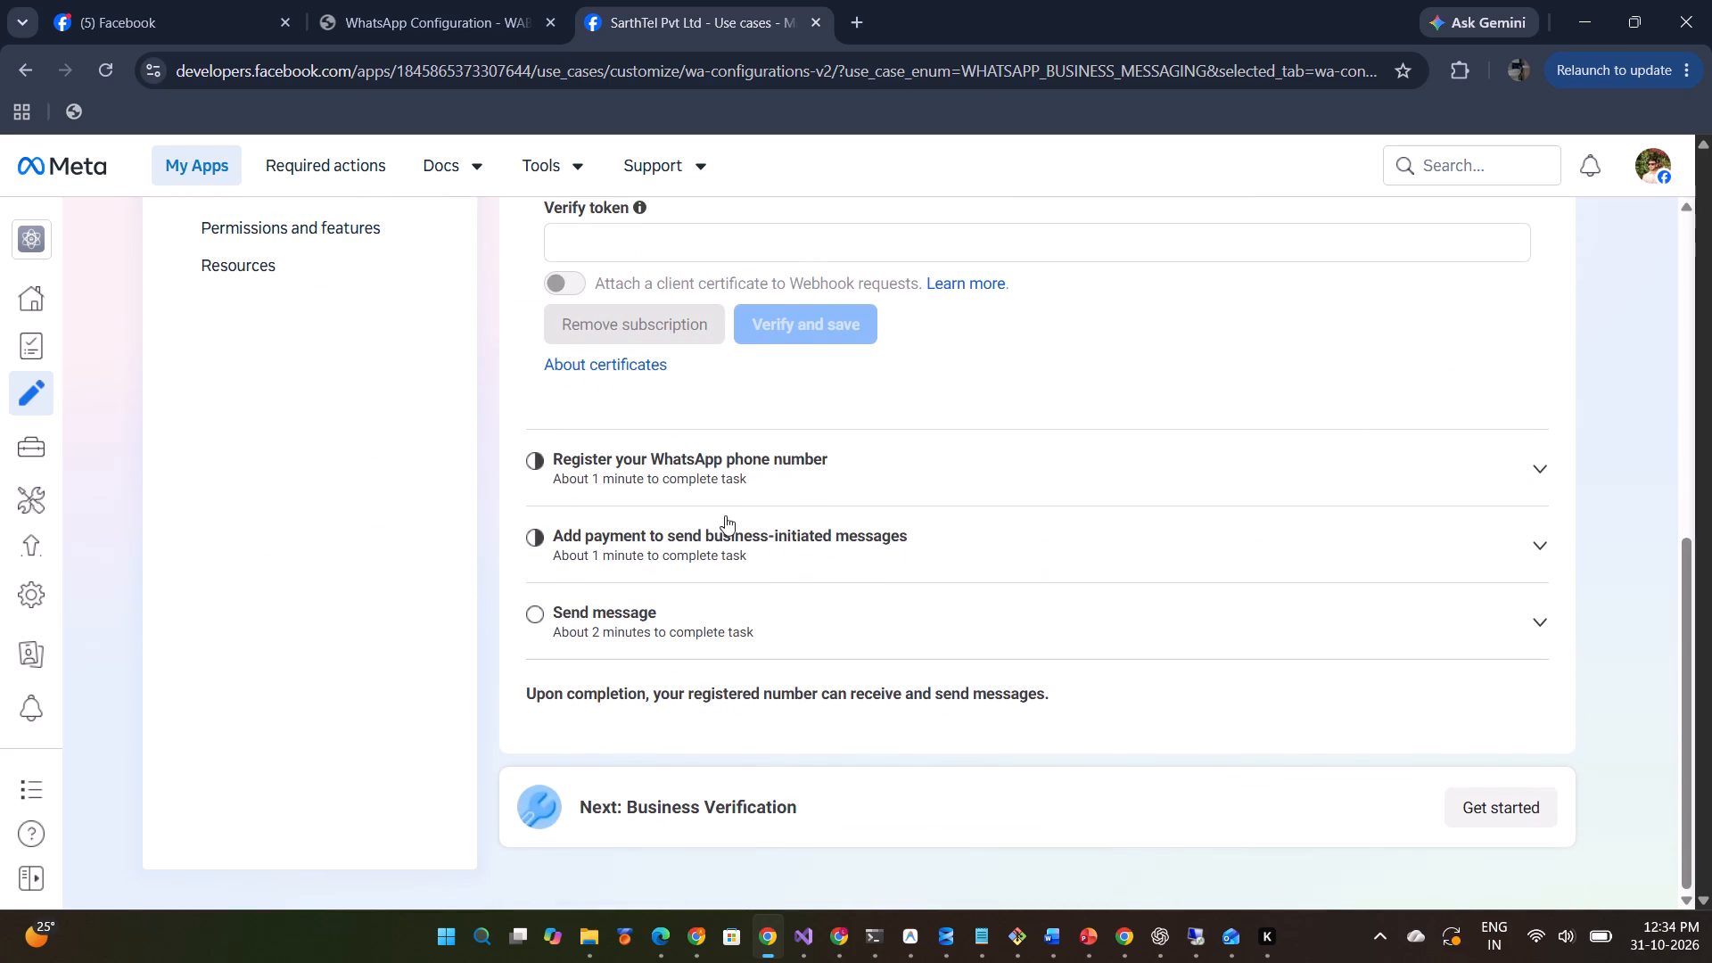
Examine the phone number registration and business-initiated message payment sections of the WhatsApp production setup, closing the payment section again.
{"action": "left_click", "coordinate": [704, 481]}
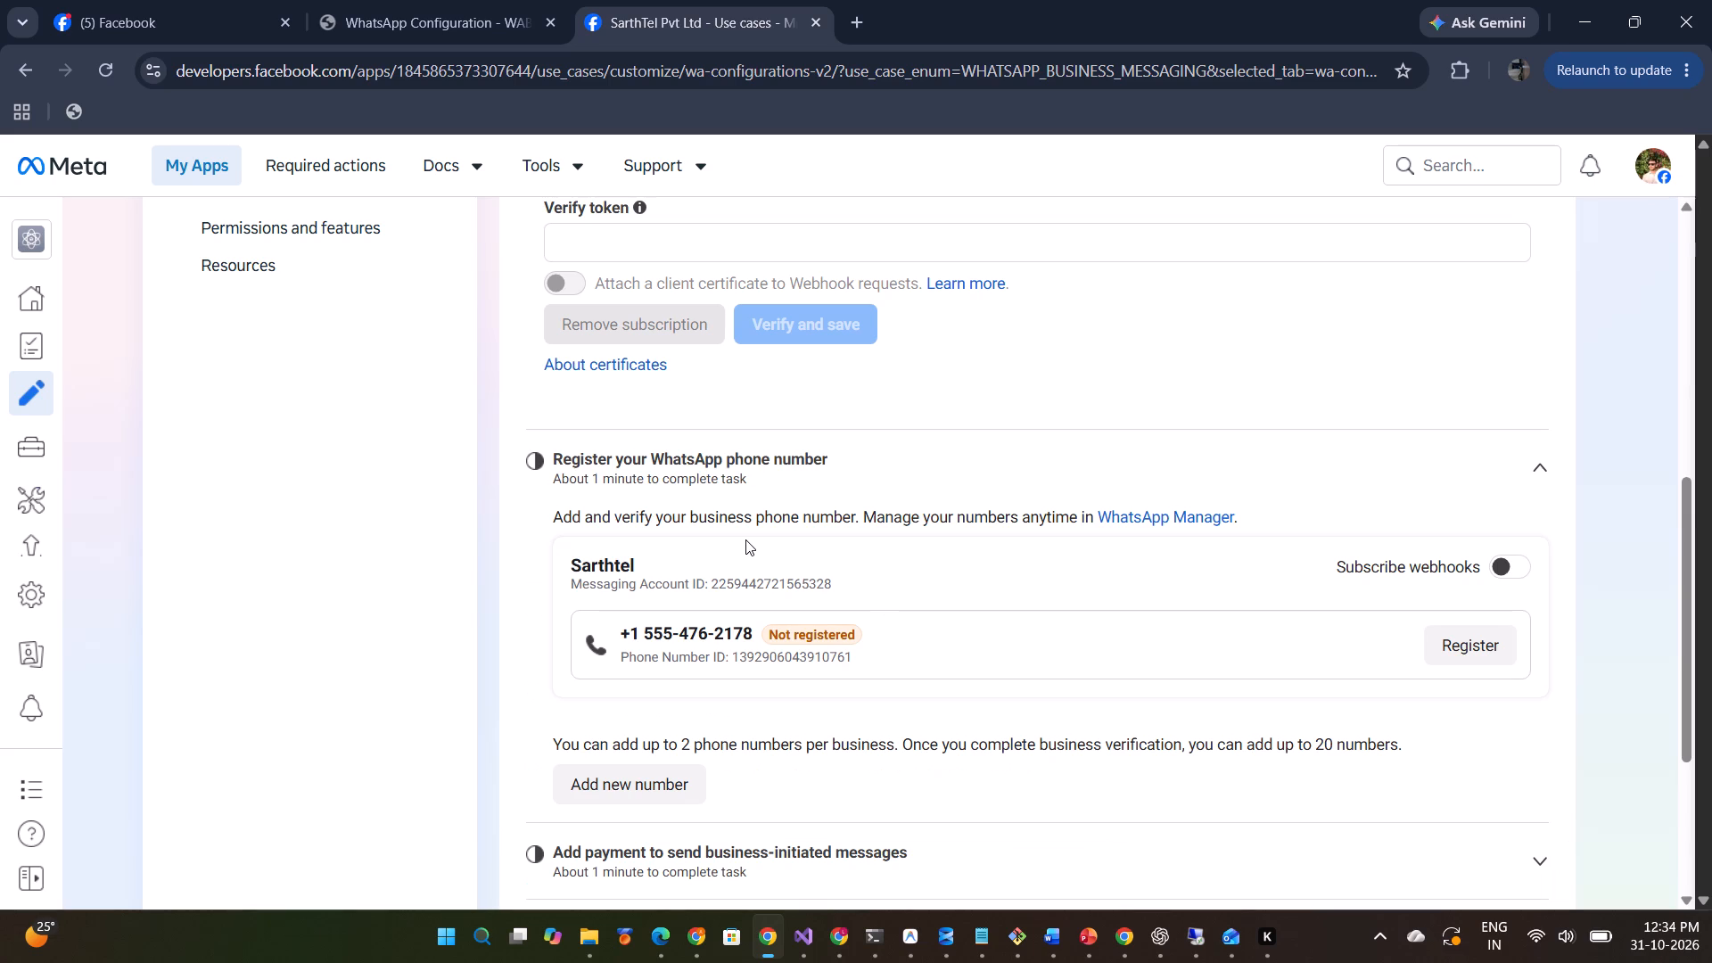
{"action": "scroll", "coordinate": [745, 539], "scroll_direction": "down", "scroll_amount": 1}
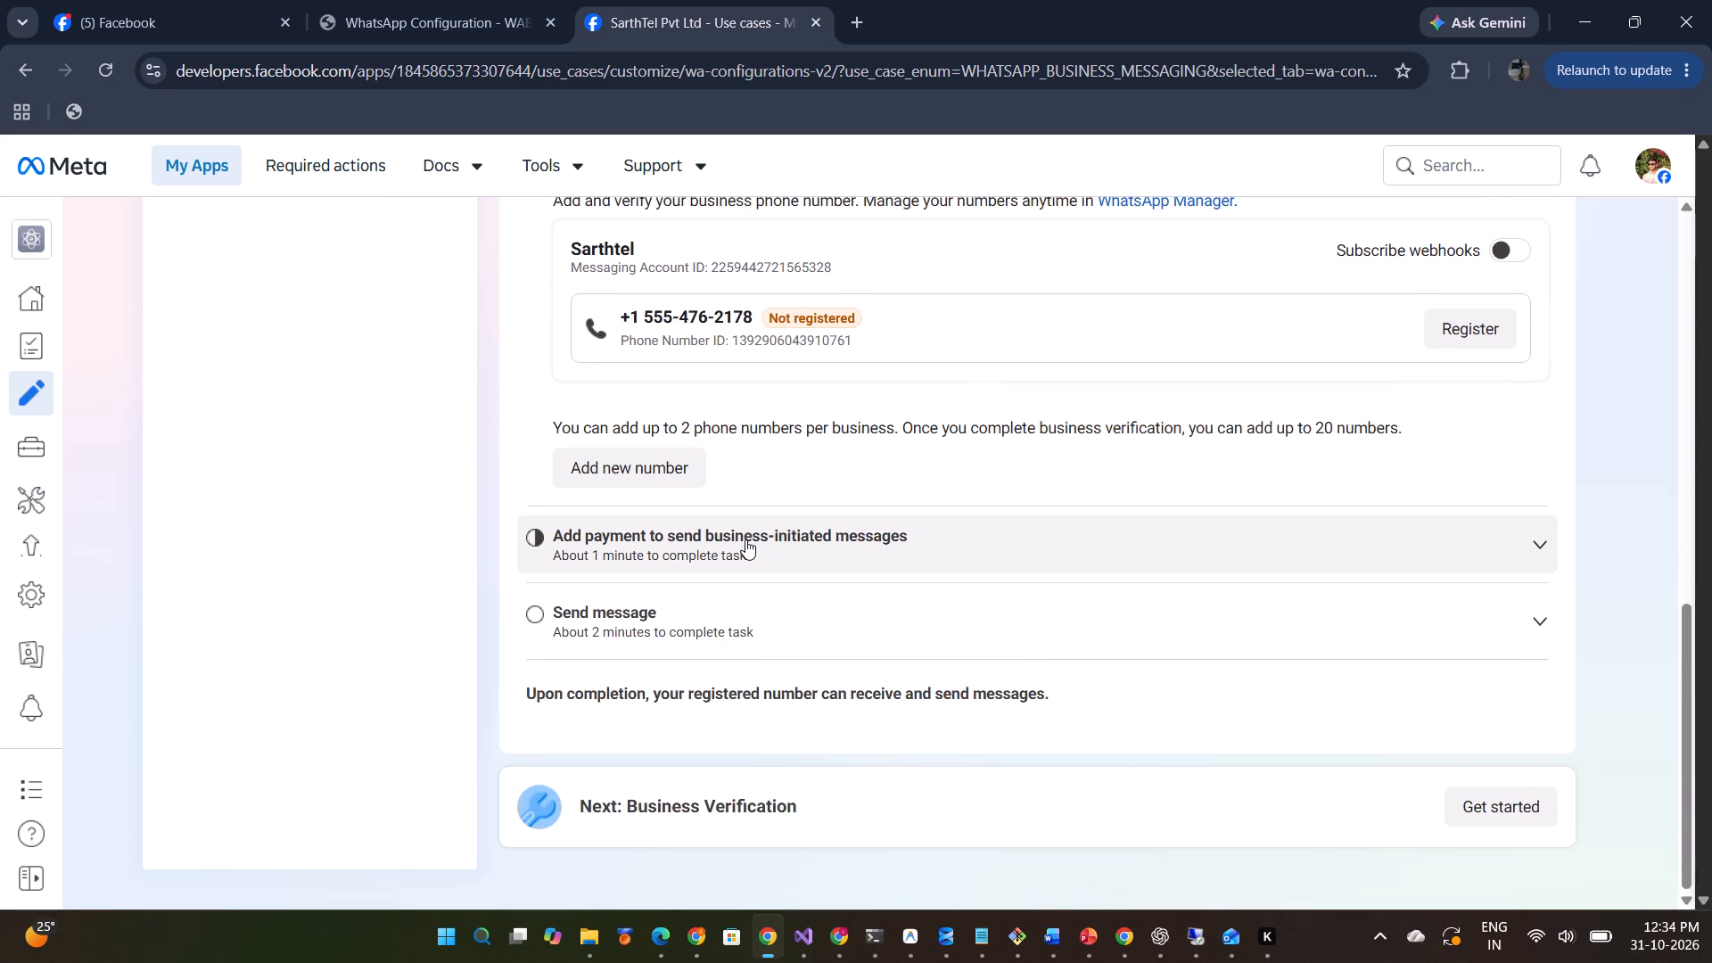
{"action": "left_click", "coordinate": [745, 539]}
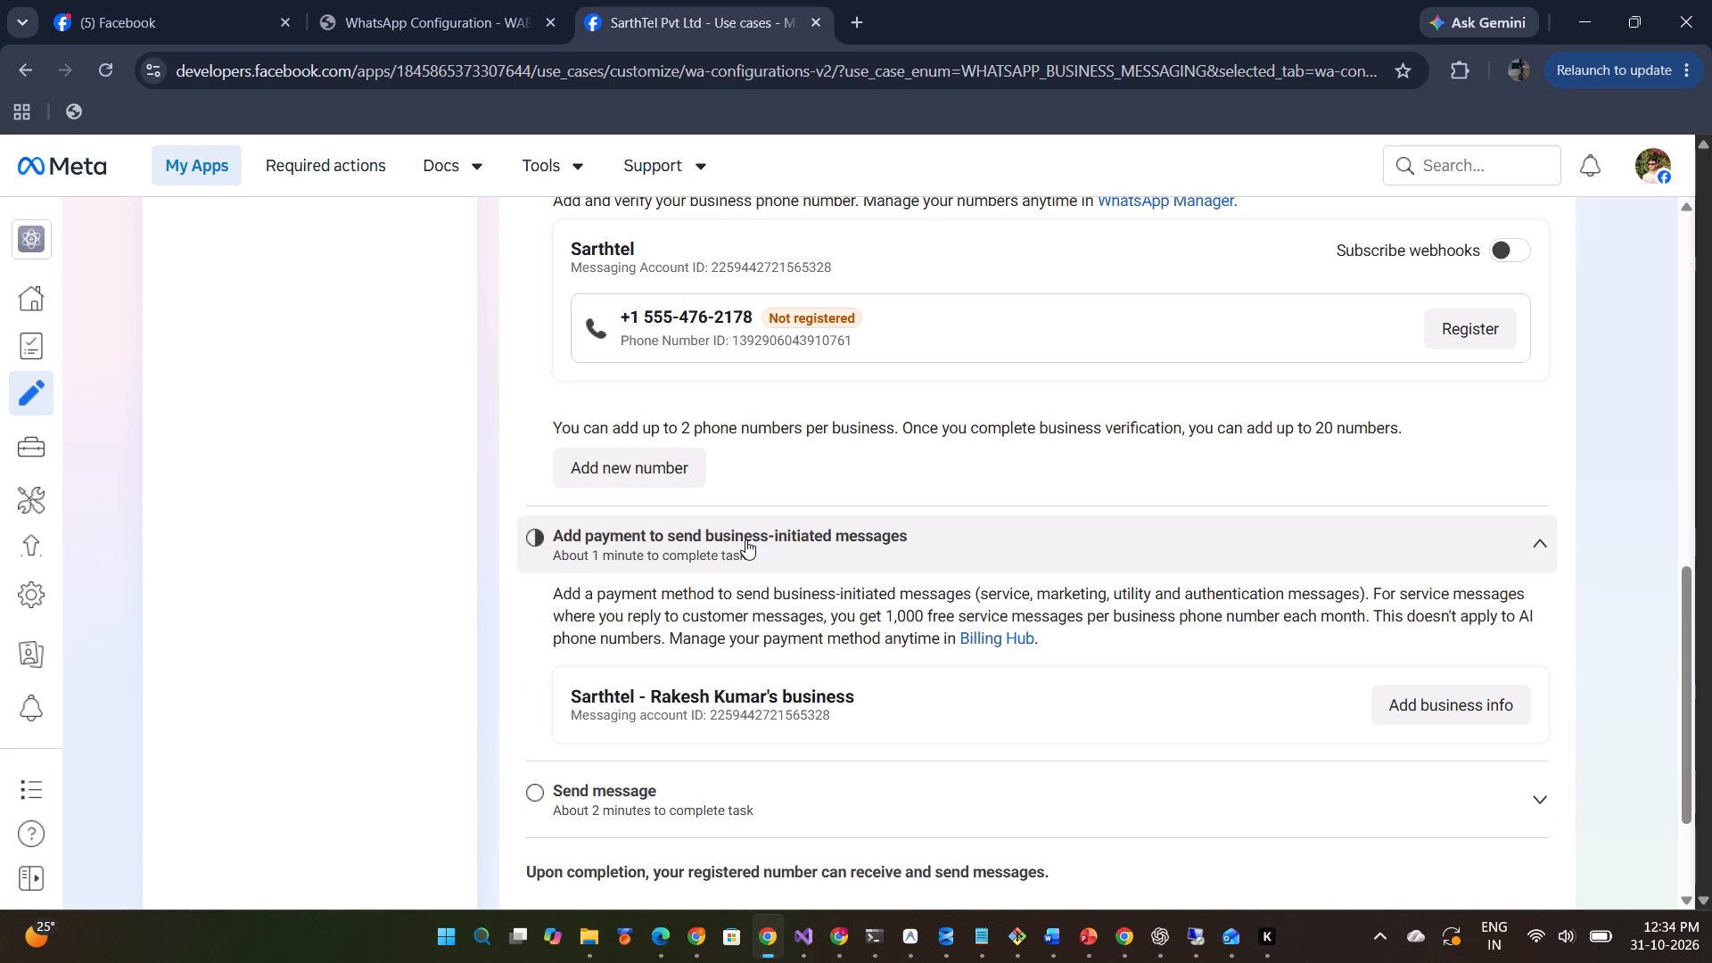
{"action": "left_click", "coordinate": [745, 539]}
{"action": "scroll", "coordinate": [745, 539], "scroll_direction": "up", "scroll_amount": 1}
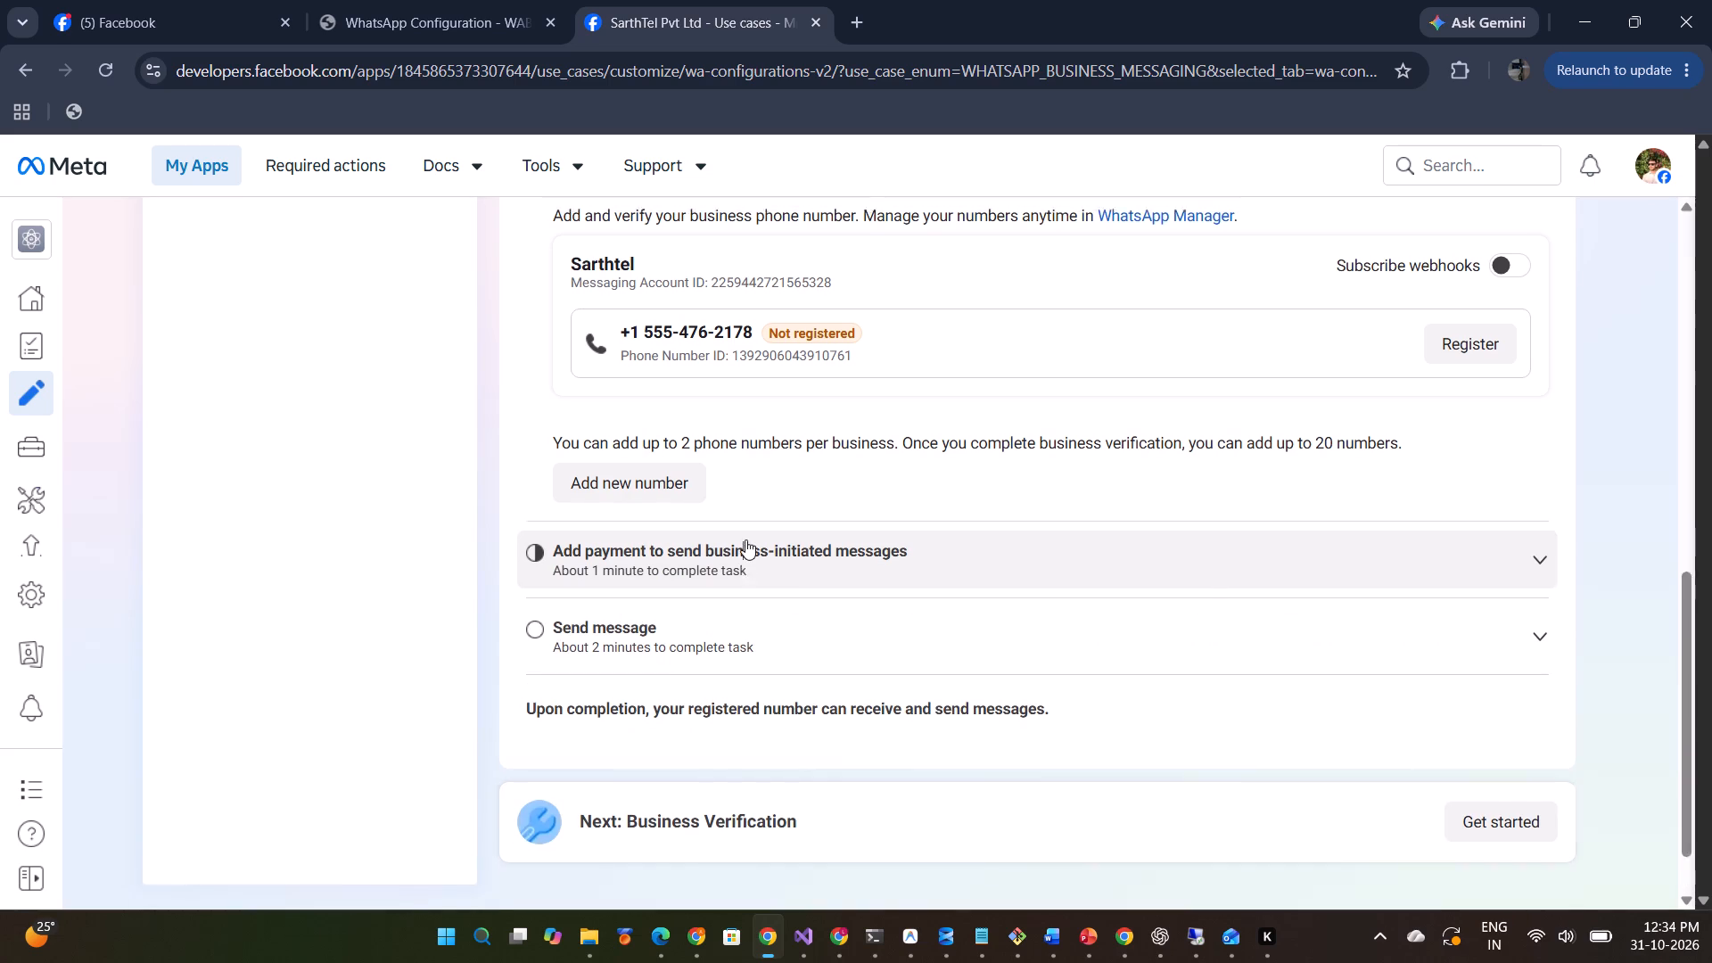
{"action": "scroll", "coordinate": [745, 539], "scroll_direction": "up", "scroll_amount": 2}
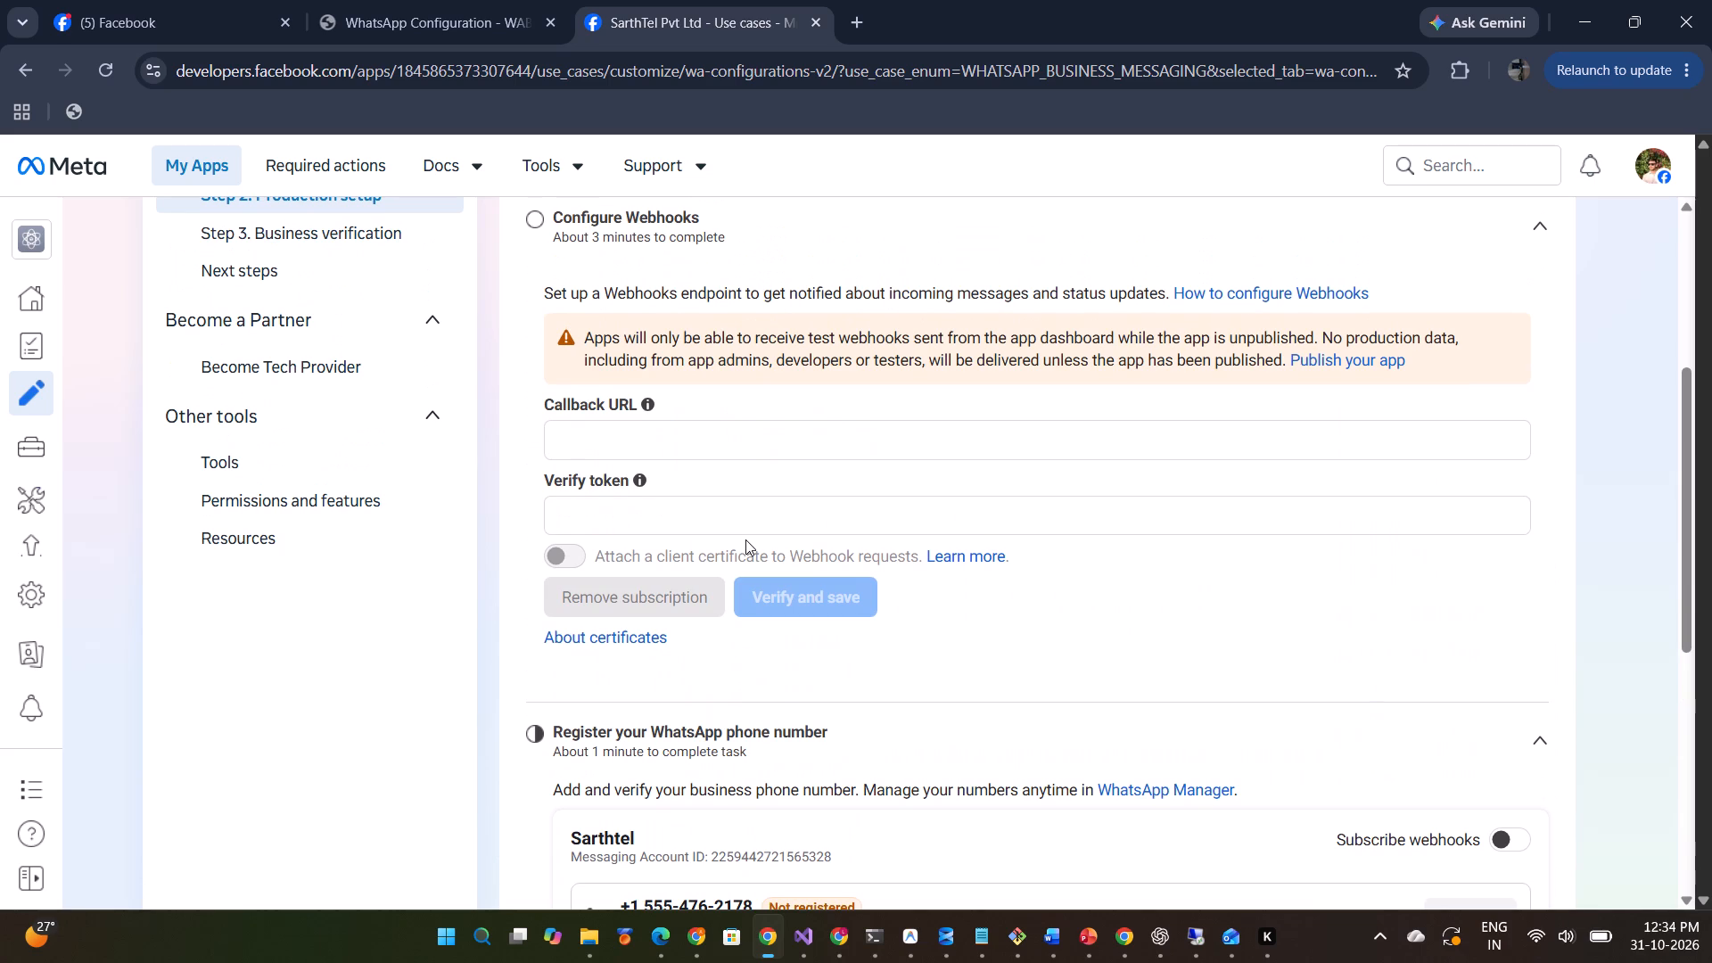
Examine the tasks under Step 2. Production setup, from webhooks and phone number registration to payment and messaging, collapsing the Configure Webhooks section.
{"action": "scroll", "coordinate": [745, 539], "scroll_direction": "down", "scroll_amount": 1}
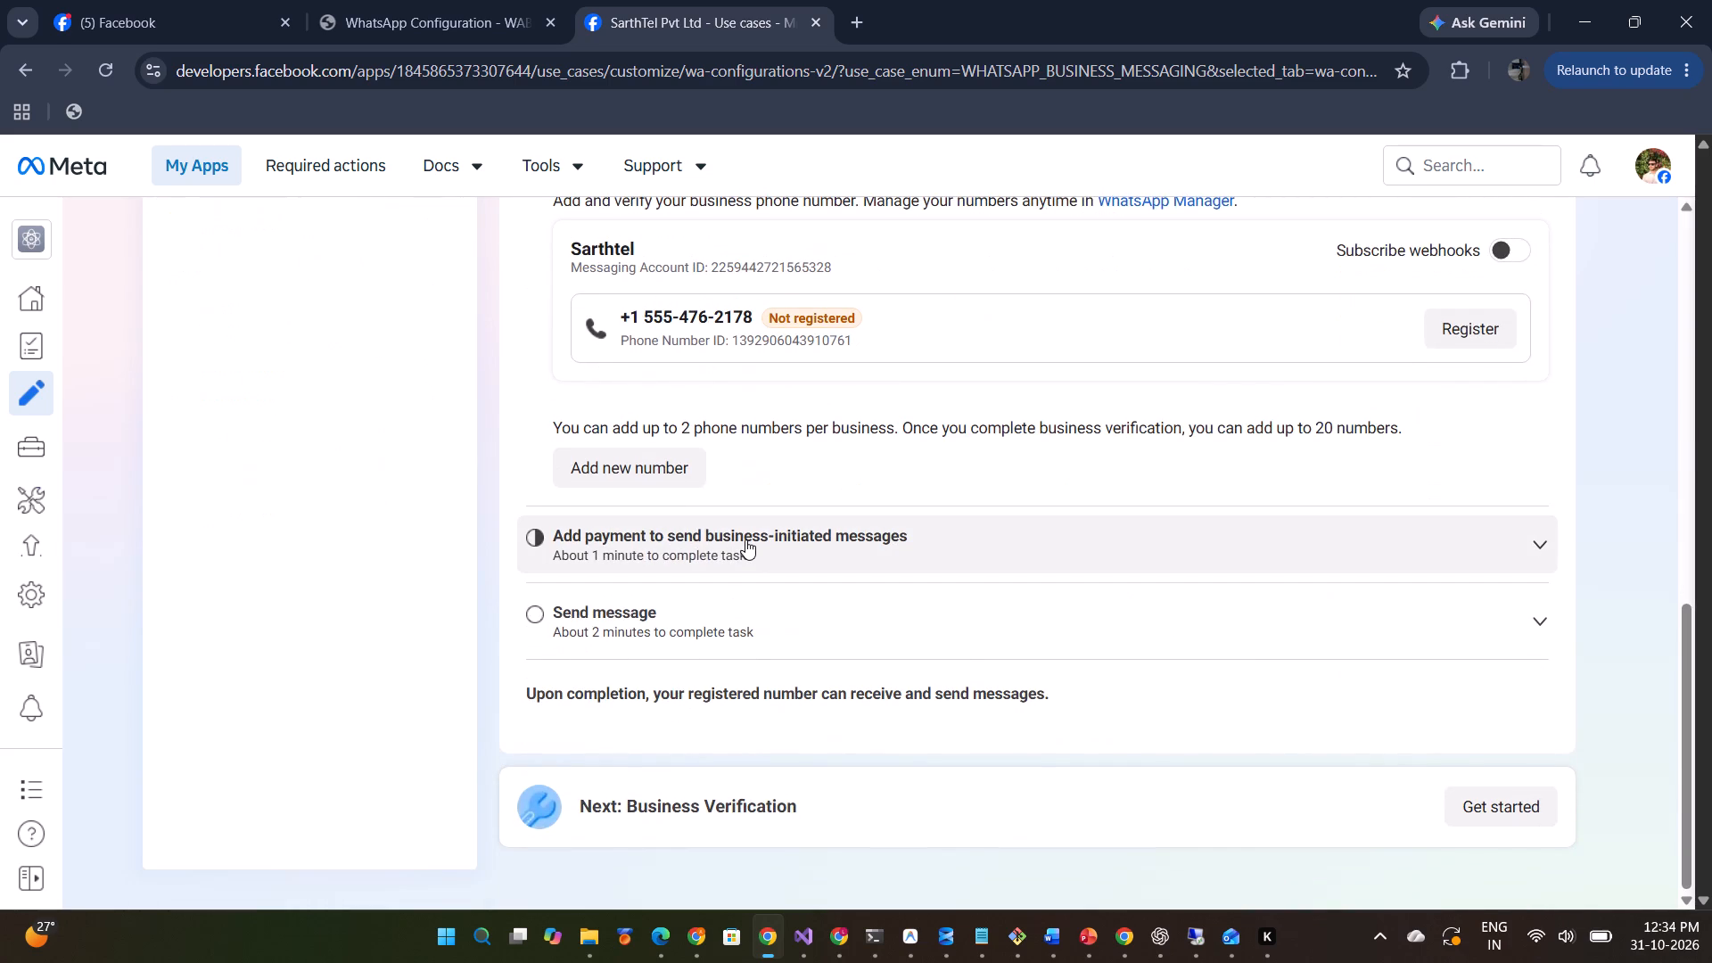
{"action": "scroll", "coordinate": [745, 539], "scroll_direction": "down", "scroll_amount": 1}
{"action": "scroll", "coordinate": [745, 539], "scroll_direction": "up", "scroll_amount": 3}
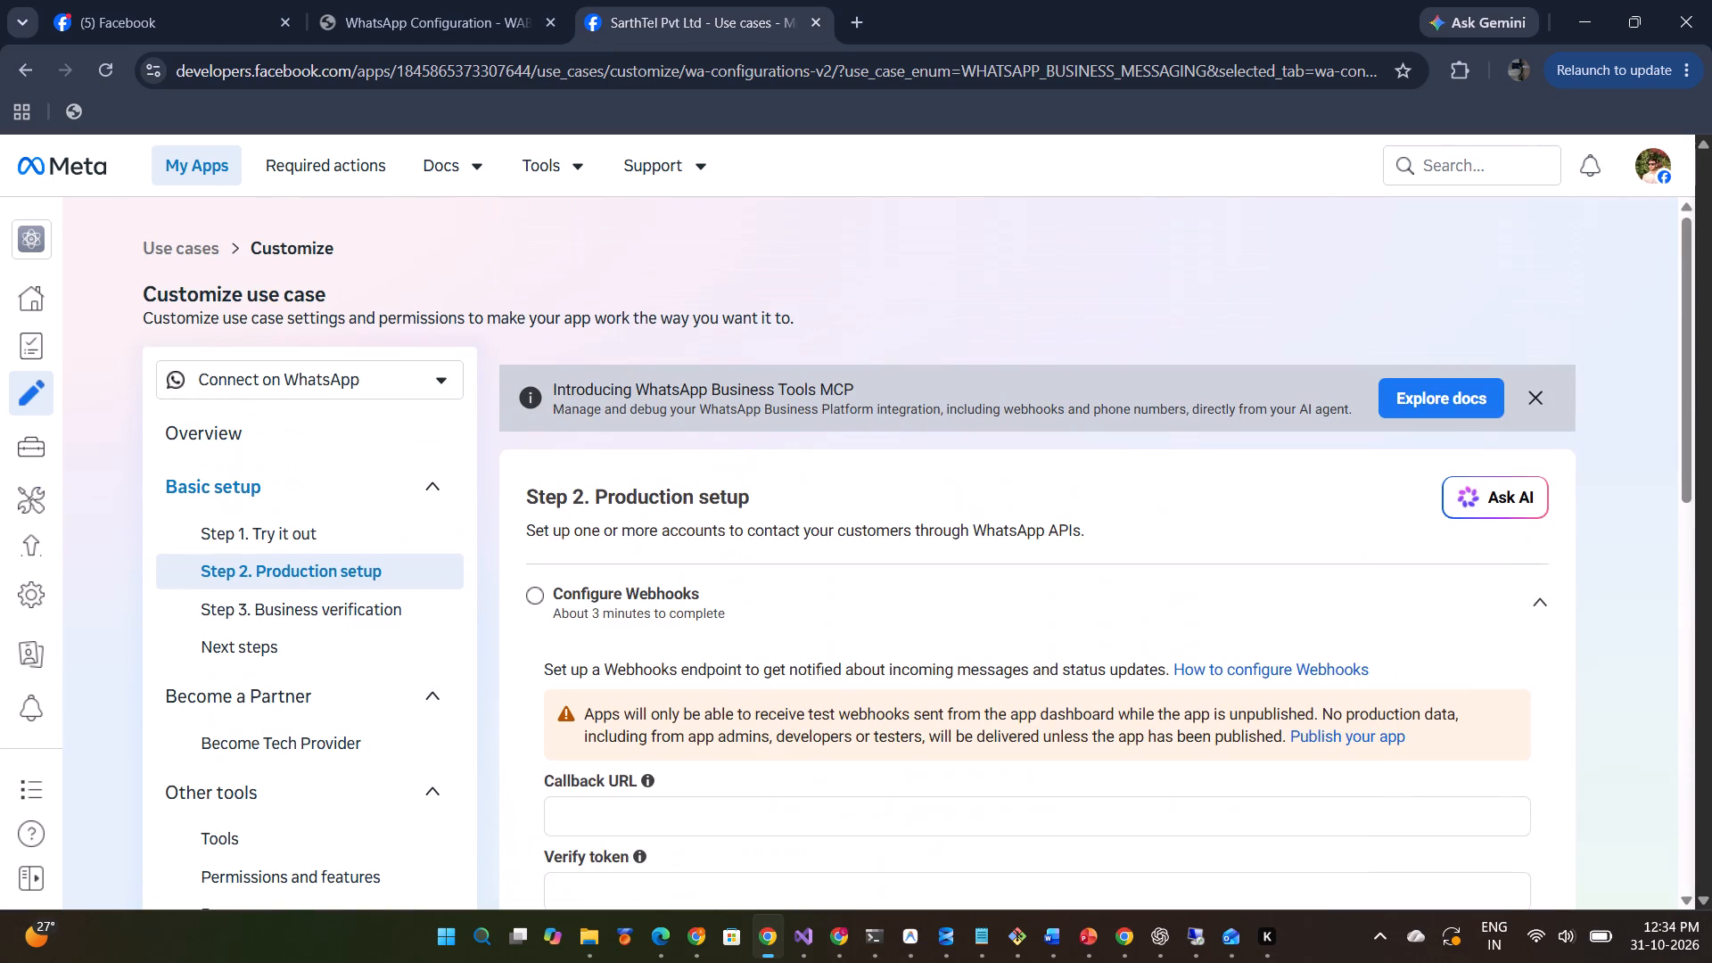
{"action": "scroll", "coordinate": [745, 539], "scroll_direction": "down", "scroll_amount": 2}
{"action": "scroll", "coordinate": [745, 539], "scroll_direction": "up", "scroll_amount": 1}
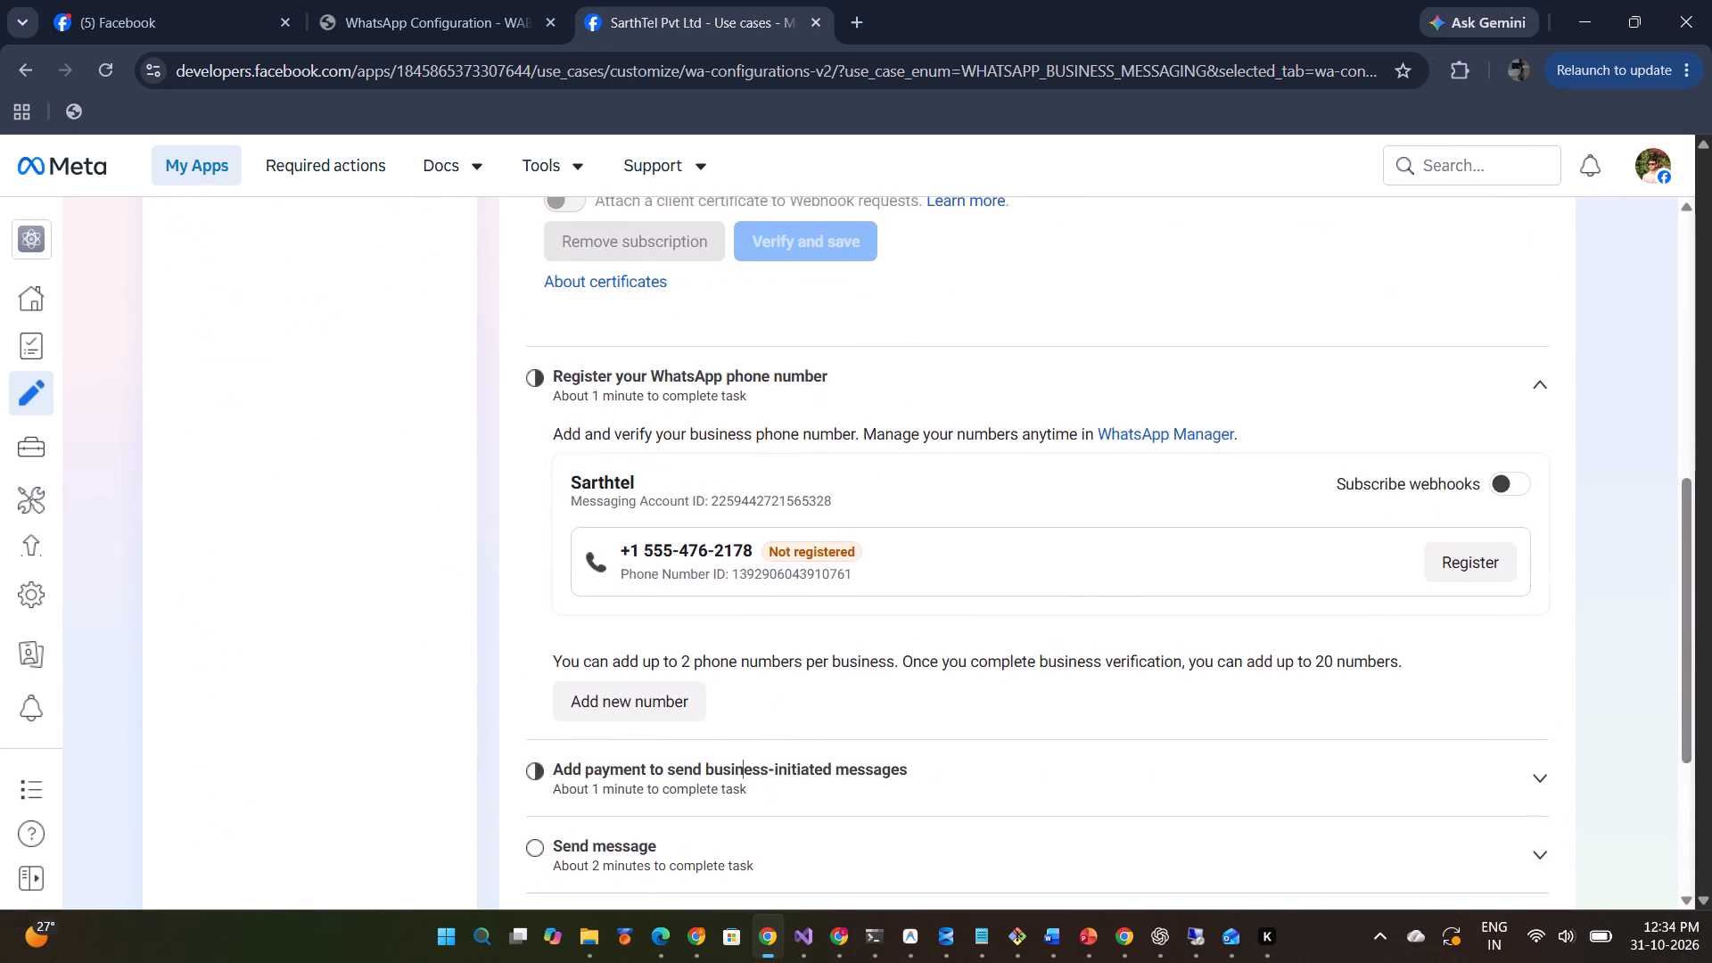
{"action": "scroll", "coordinate": [745, 539], "scroll_direction": "up", "scroll_amount": 1}
{"action": "left_click", "coordinate": [1561, 606]}
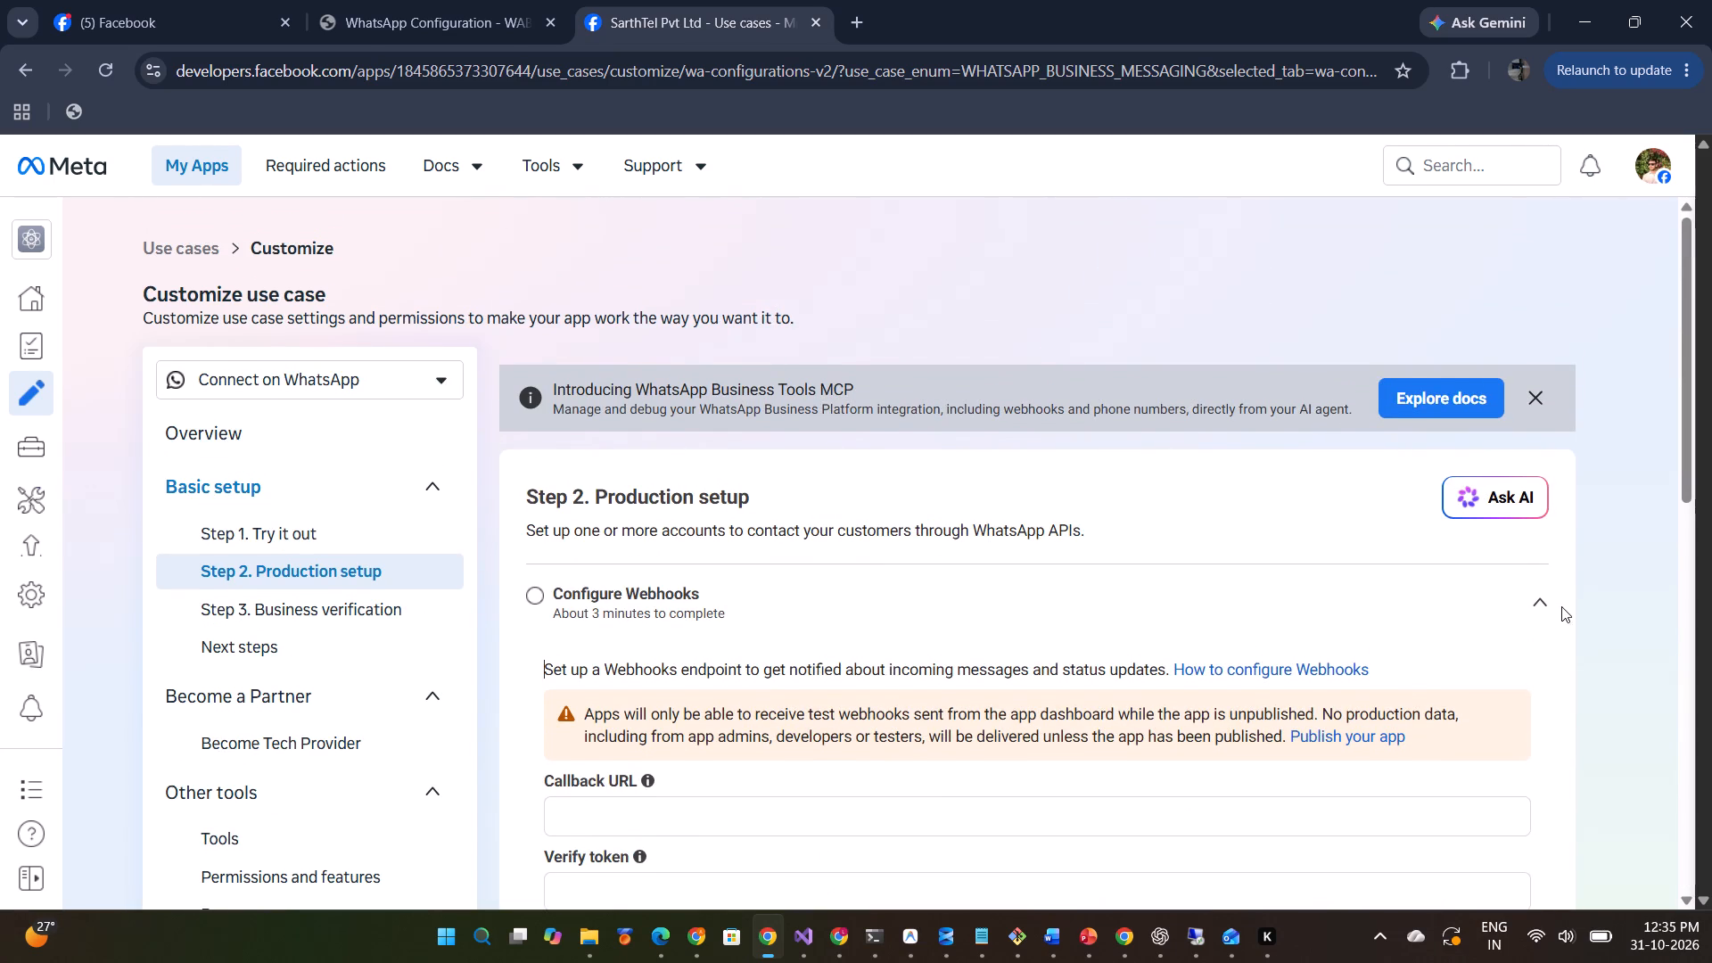
{"action": "left_click", "coordinate": [1522, 607]}
{"action": "scroll", "coordinate": [1231, 616], "scroll_direction": "down", "scroll_amount": 3}
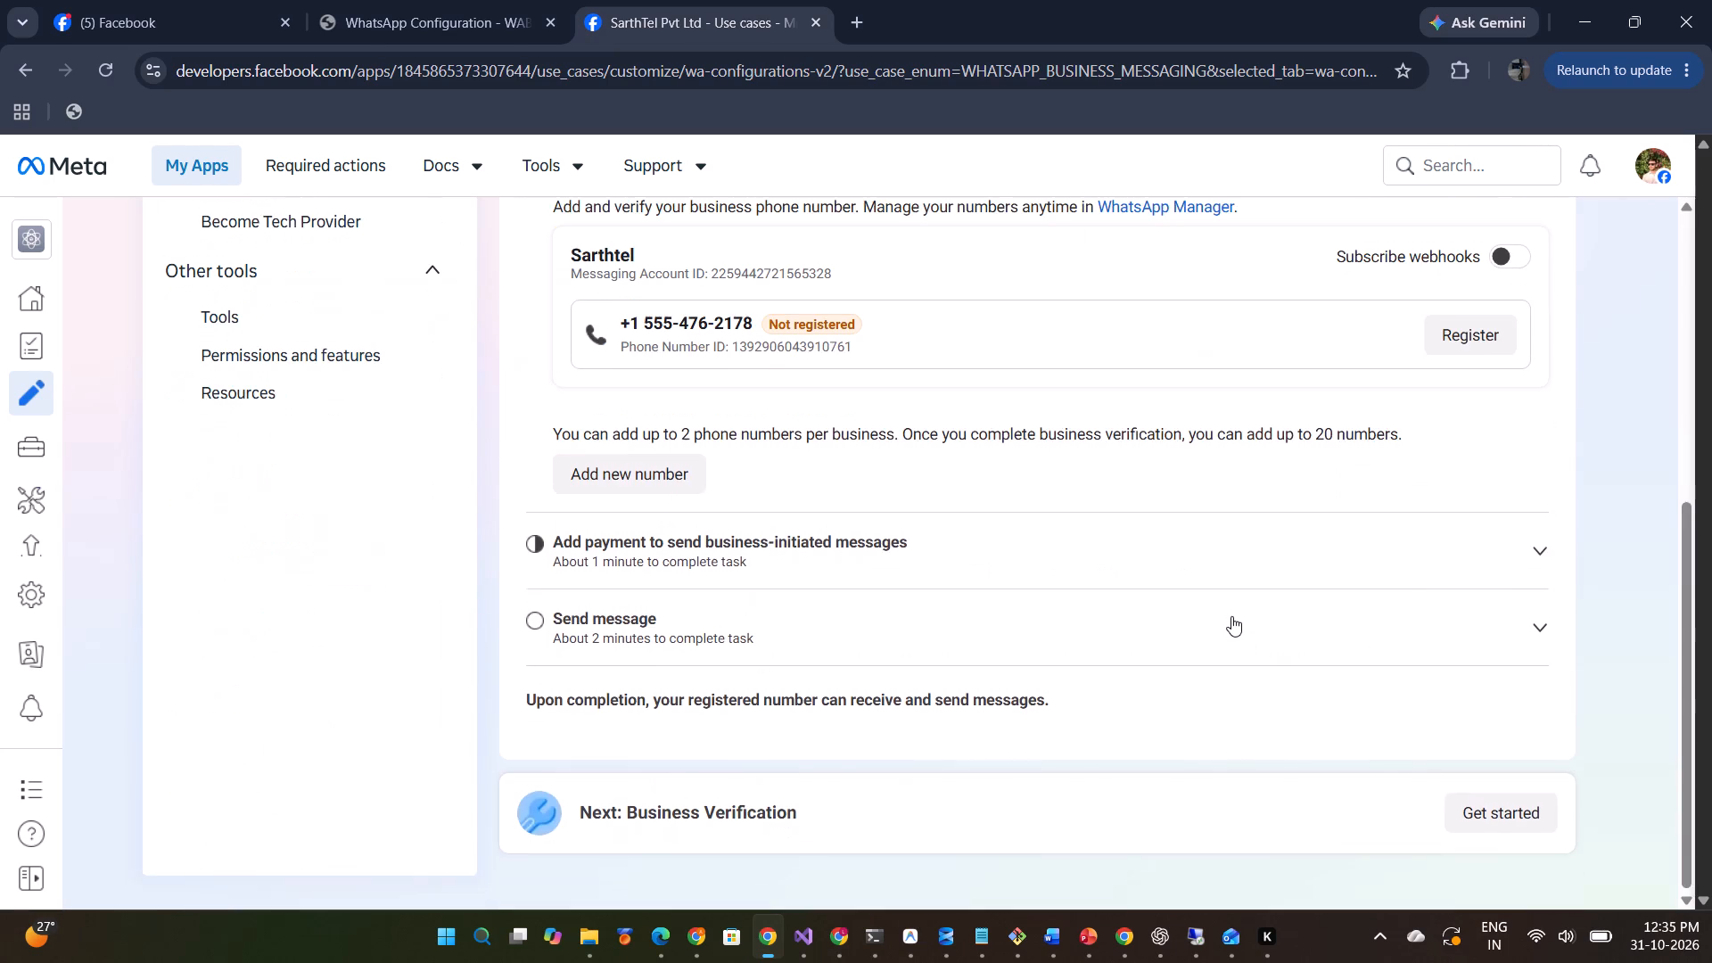
{"action": "scroll", "coordinate": [1231, 616], "scroll_direction": "up", "scroll_amount": 1}
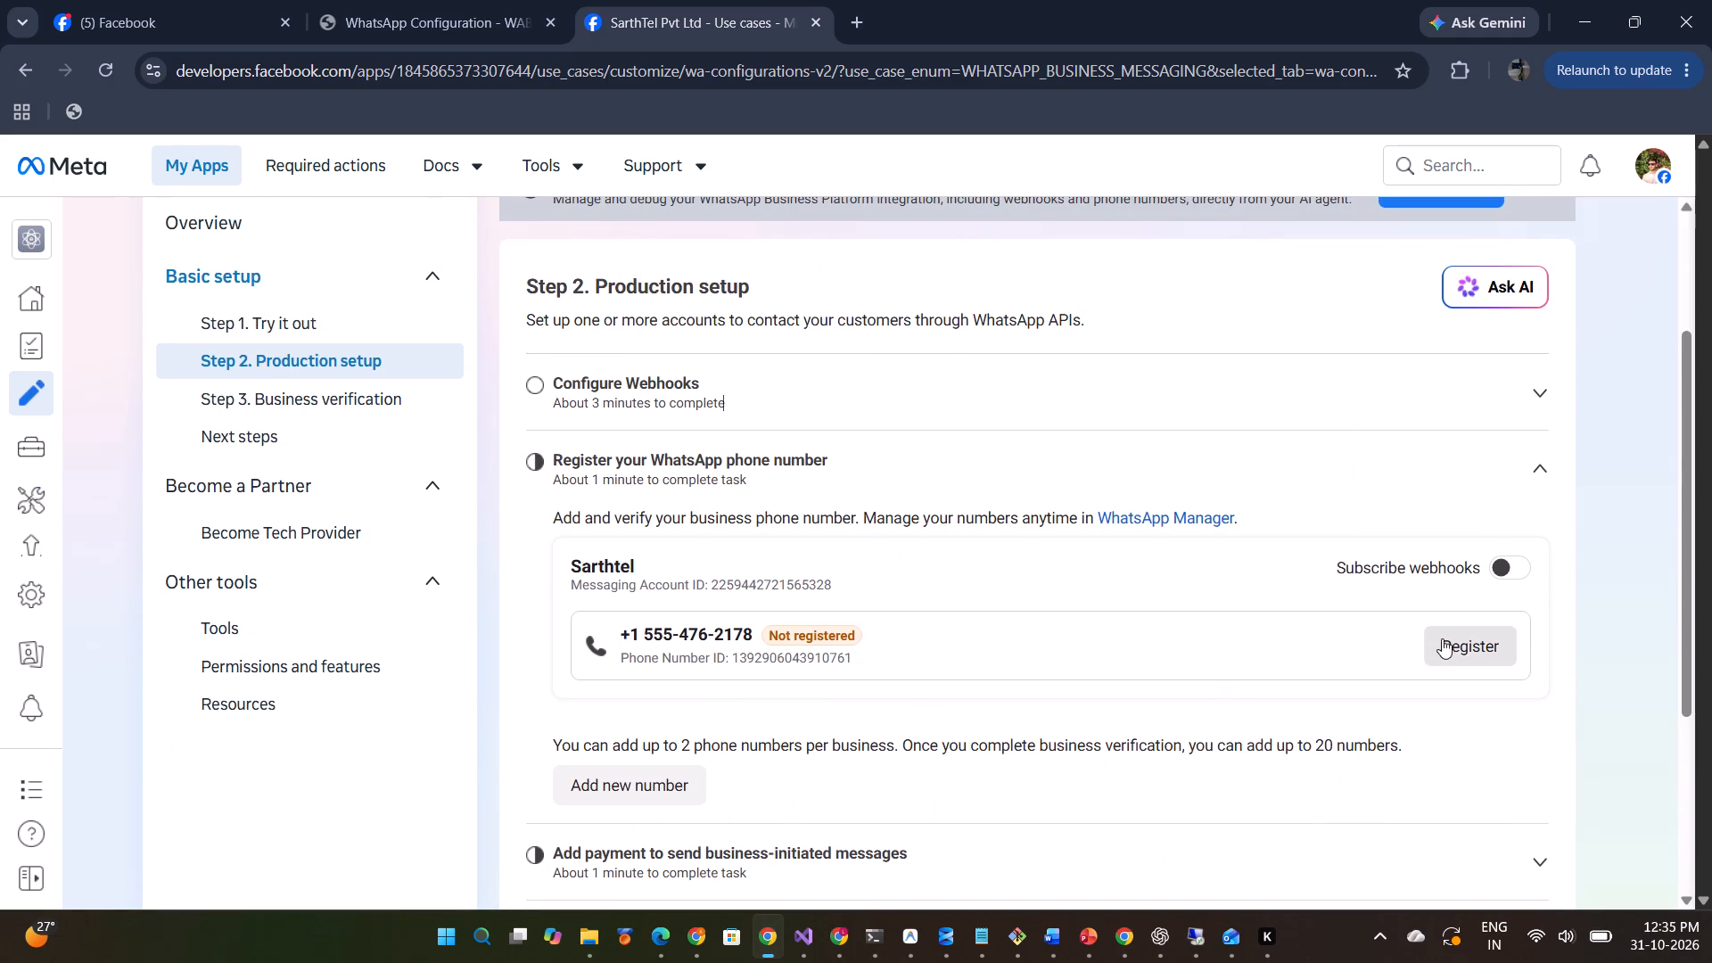
{"action": "scroll", "coordinate": [1106, 645], "scroll_direction": "up", "scroll_amount": 1}
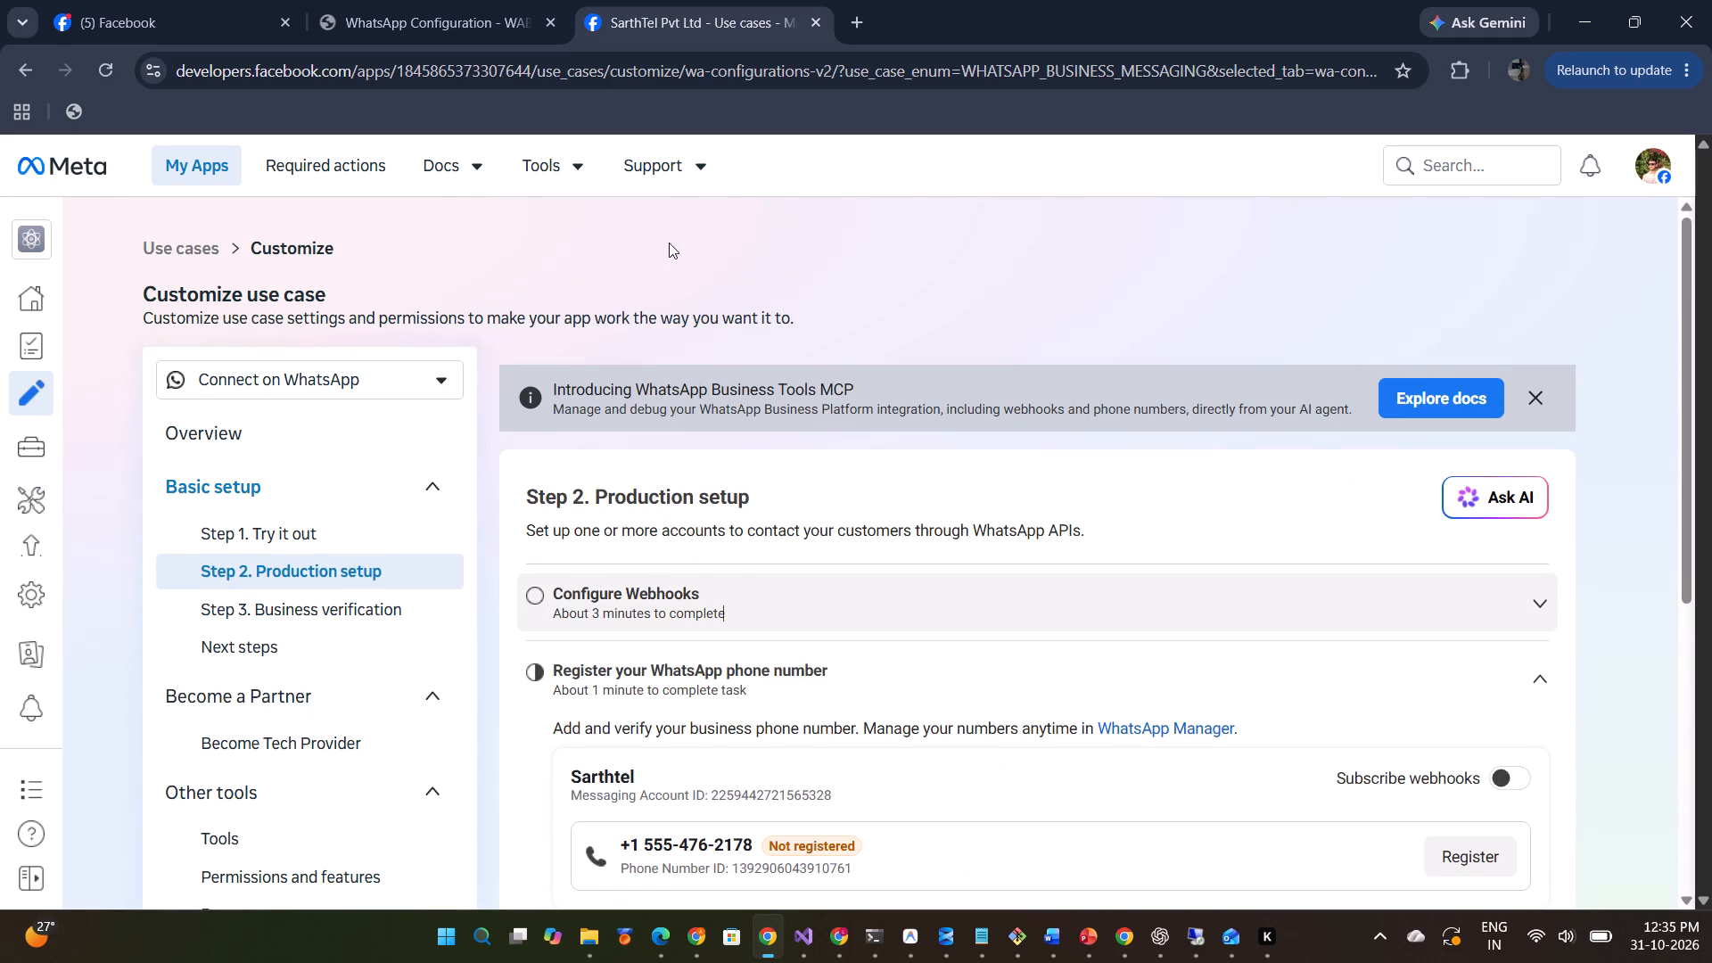
{"action": "scroll", "coordinate": [824, 556], "scroll_direction": "down", "scroll_amount": 1}
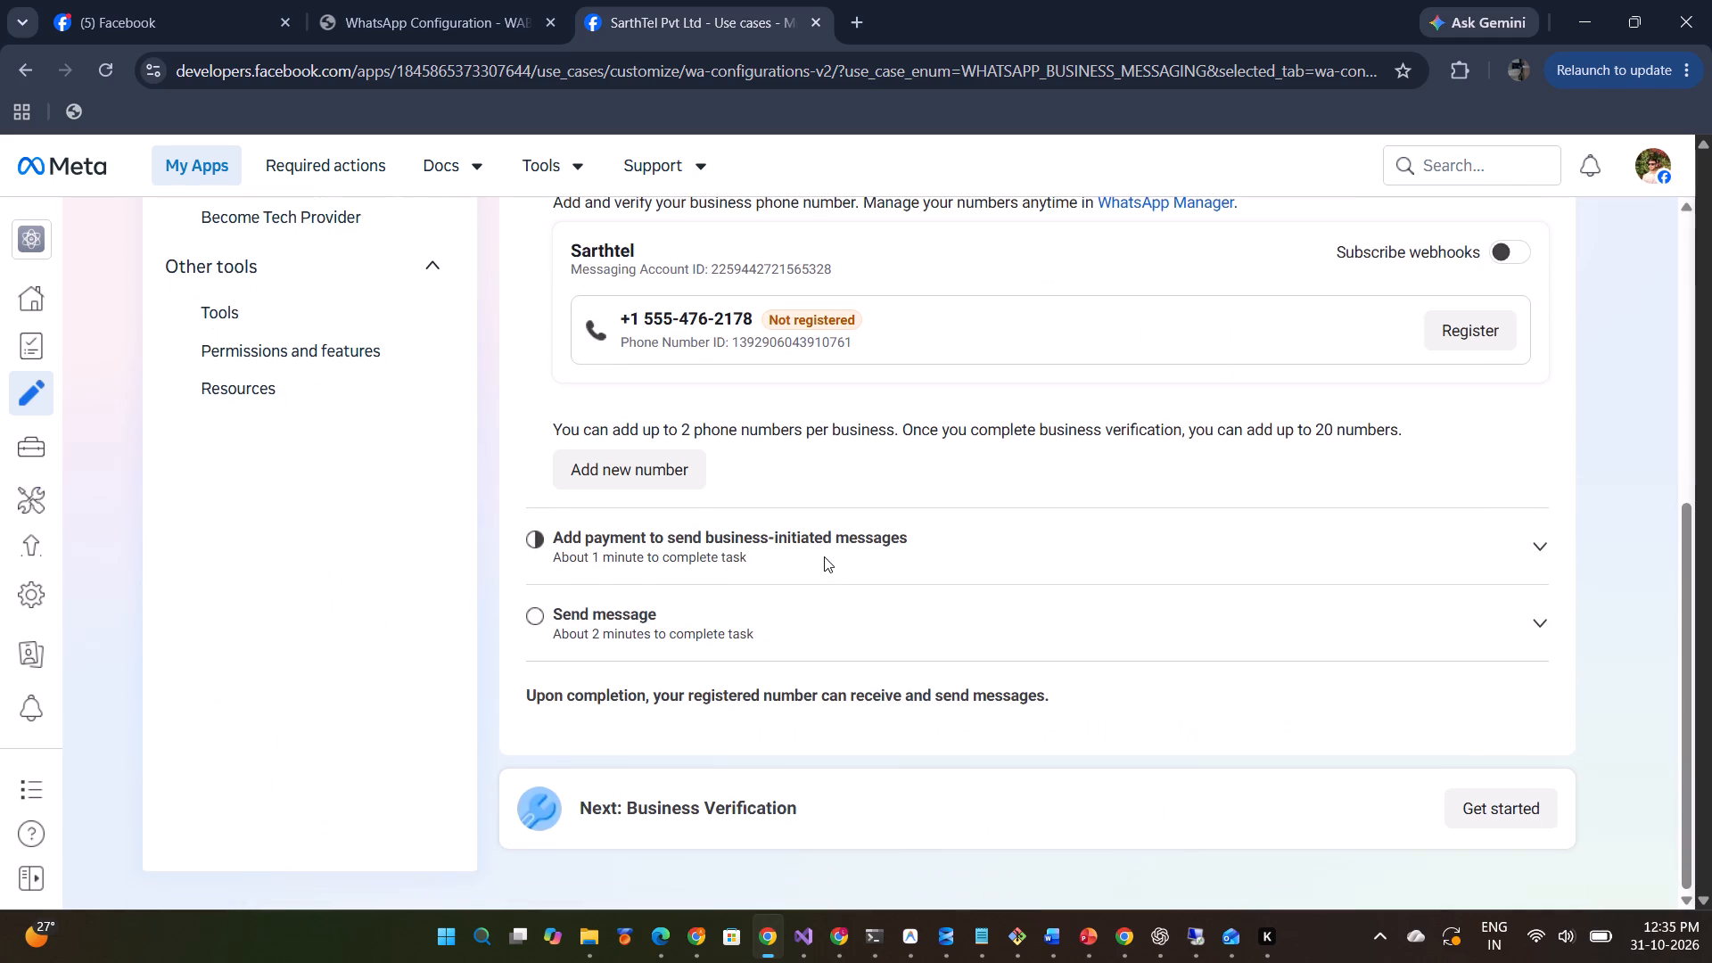
Copy the Phone Number ID of the unregistered number under the Sarthtel WhatsApp account.
{"action": "left_click_drag", "start_coordinate": [860, 337], "coordinate": [735, 343]}
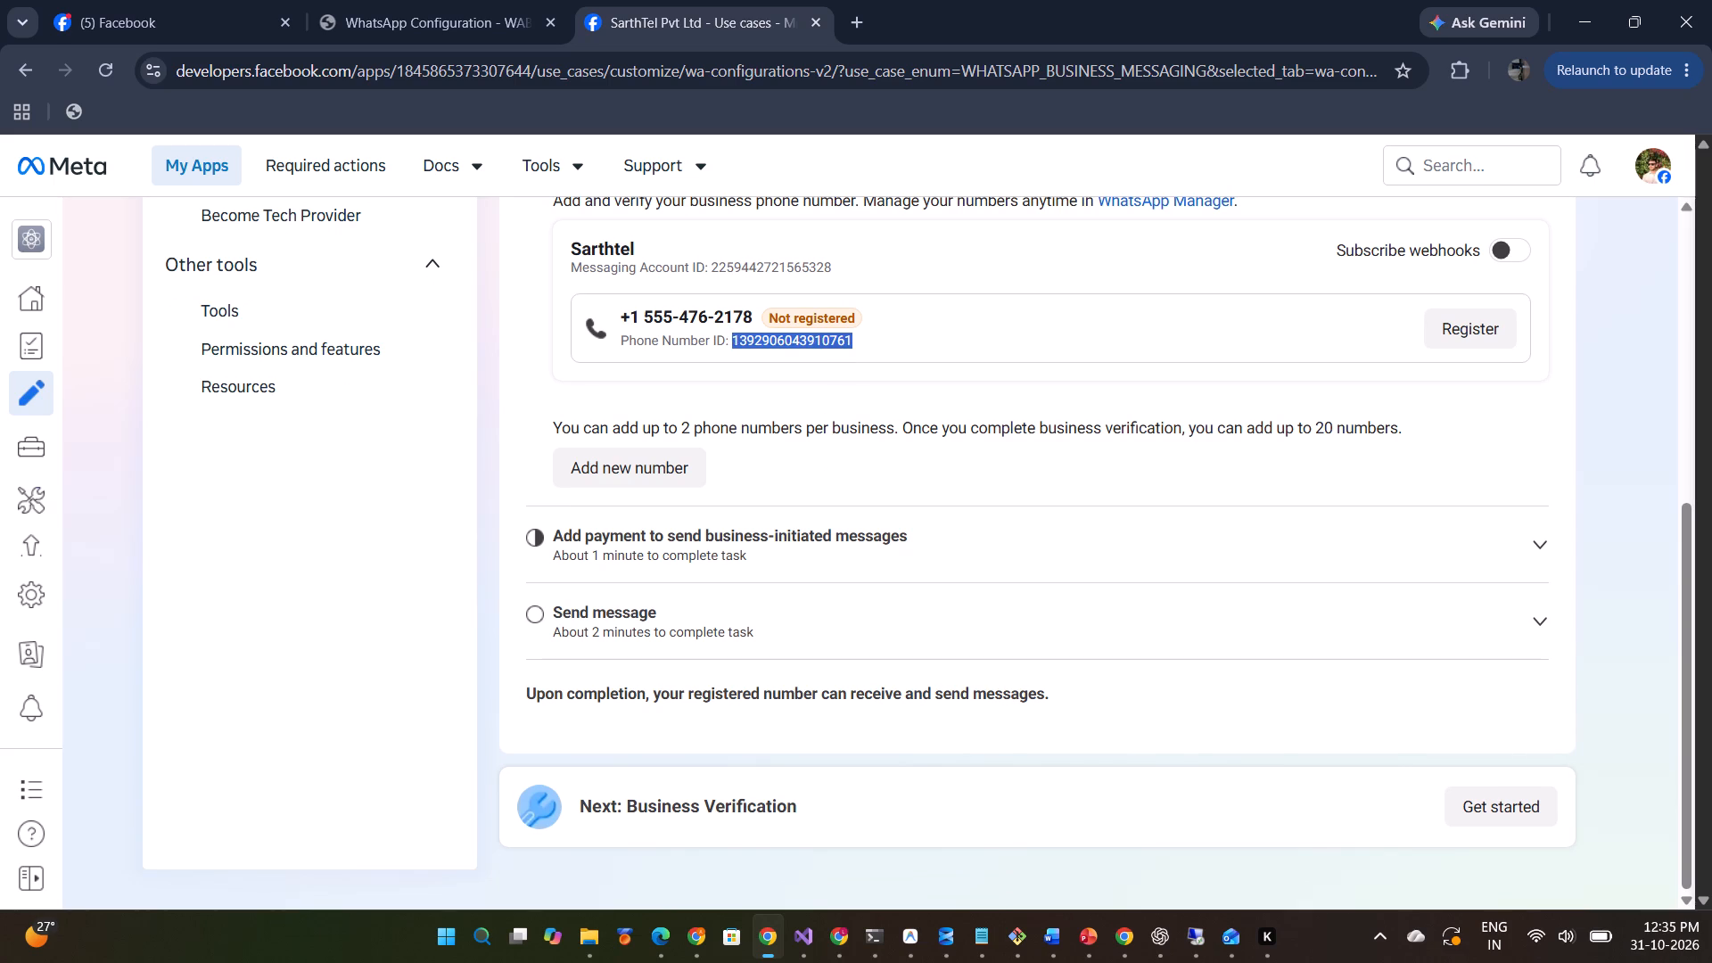
{"action": "left_click_drag", "start_coordinate": [735, 343], "coordinate": [736, 343]}
{"action": "left_click", "coordinate": [736, 343]}
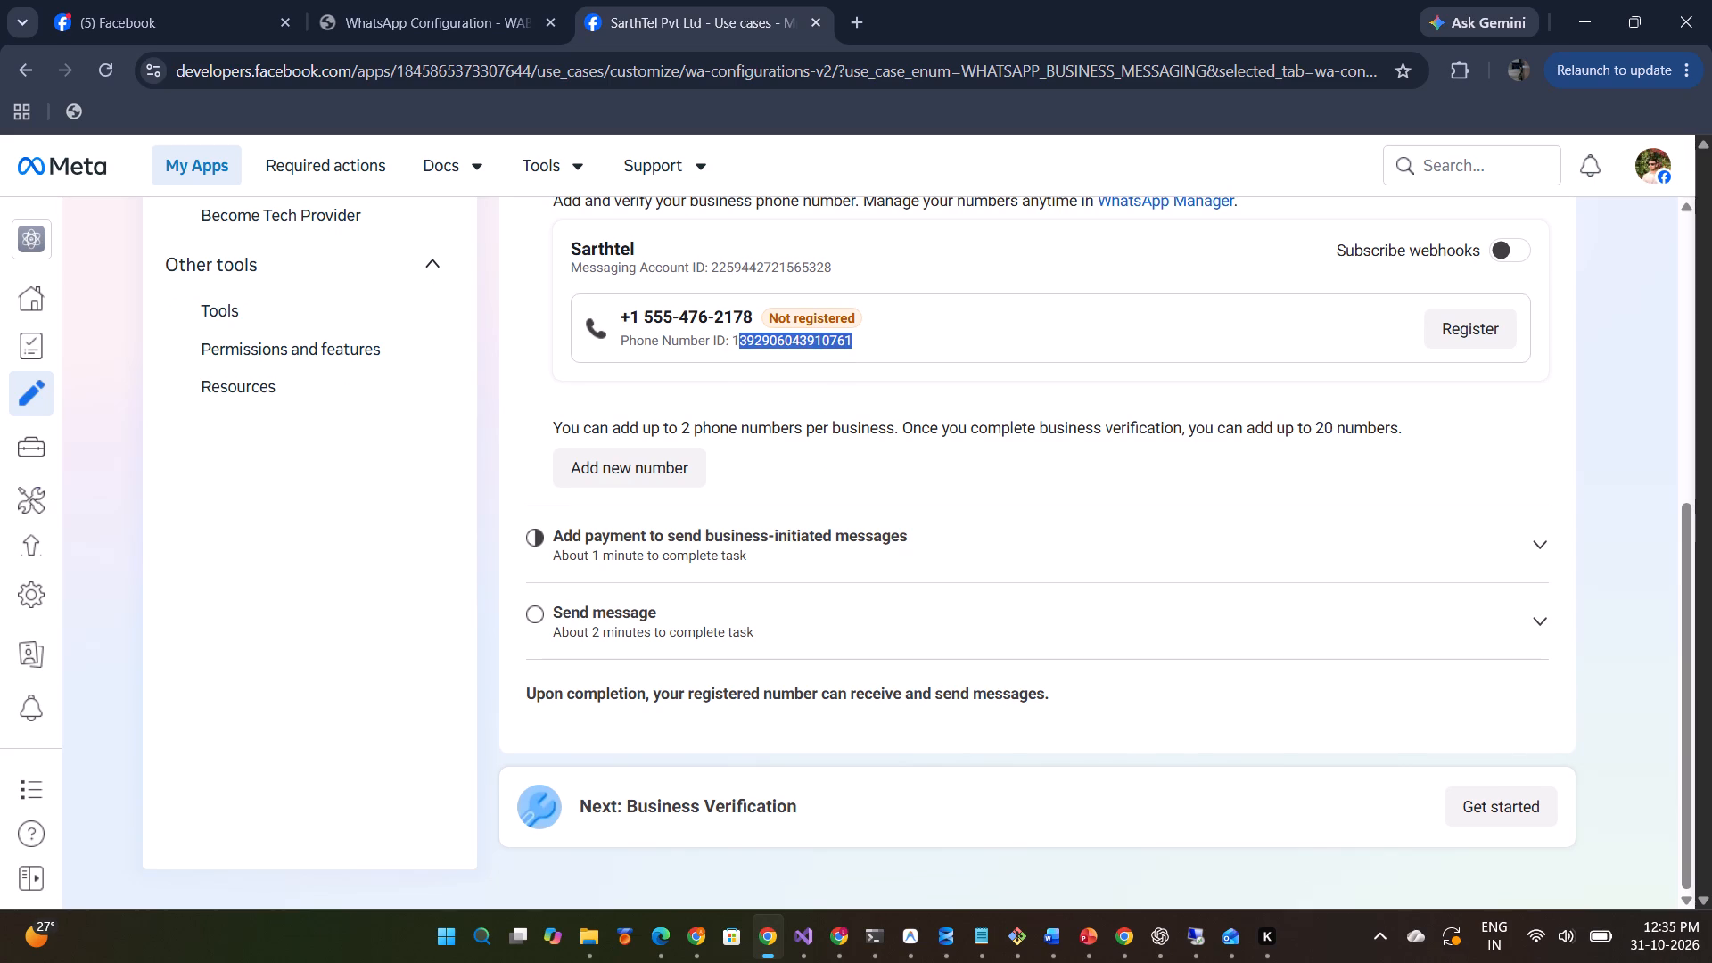
{"action": "left_click", "coordinate": [732, 343]}
{"action": "left_click_drag", "start_coordinate": [732, 343], "coordinate": [770, 343]}
{"action": "key", "text": "ctrl+c"}
{"action": "key", "text": "ctrl+c"}
{"action": "key", "text": "ctrl+c"}
{"action": "key", "text": "ctrl+c"}
Open the Graph API Explorer from the developer site's tools.
{"action": "scroll", "coordinate": [770, 343], "scroll_direction": "up", "scroll_amount": 3}
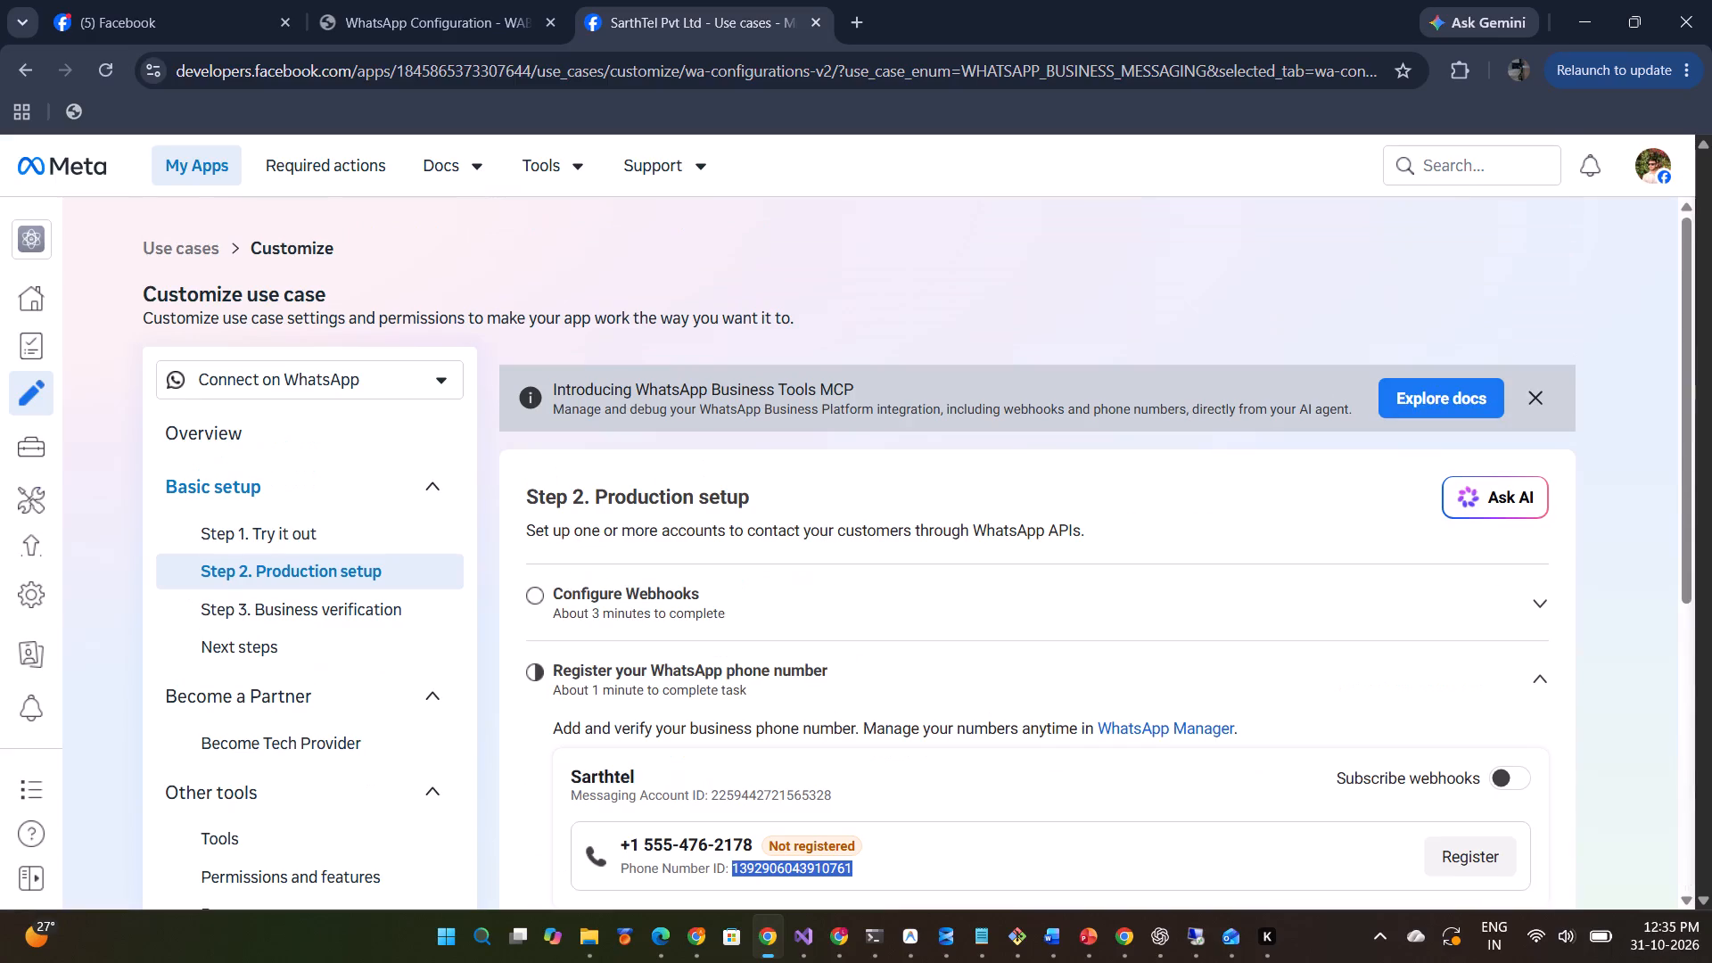
{"action": "scroll", "coordinate": [770, 343], "scroll_direction": "up", "scroll_amount": 1}
{"action": "left_click", "coordinate": [543, 153]}
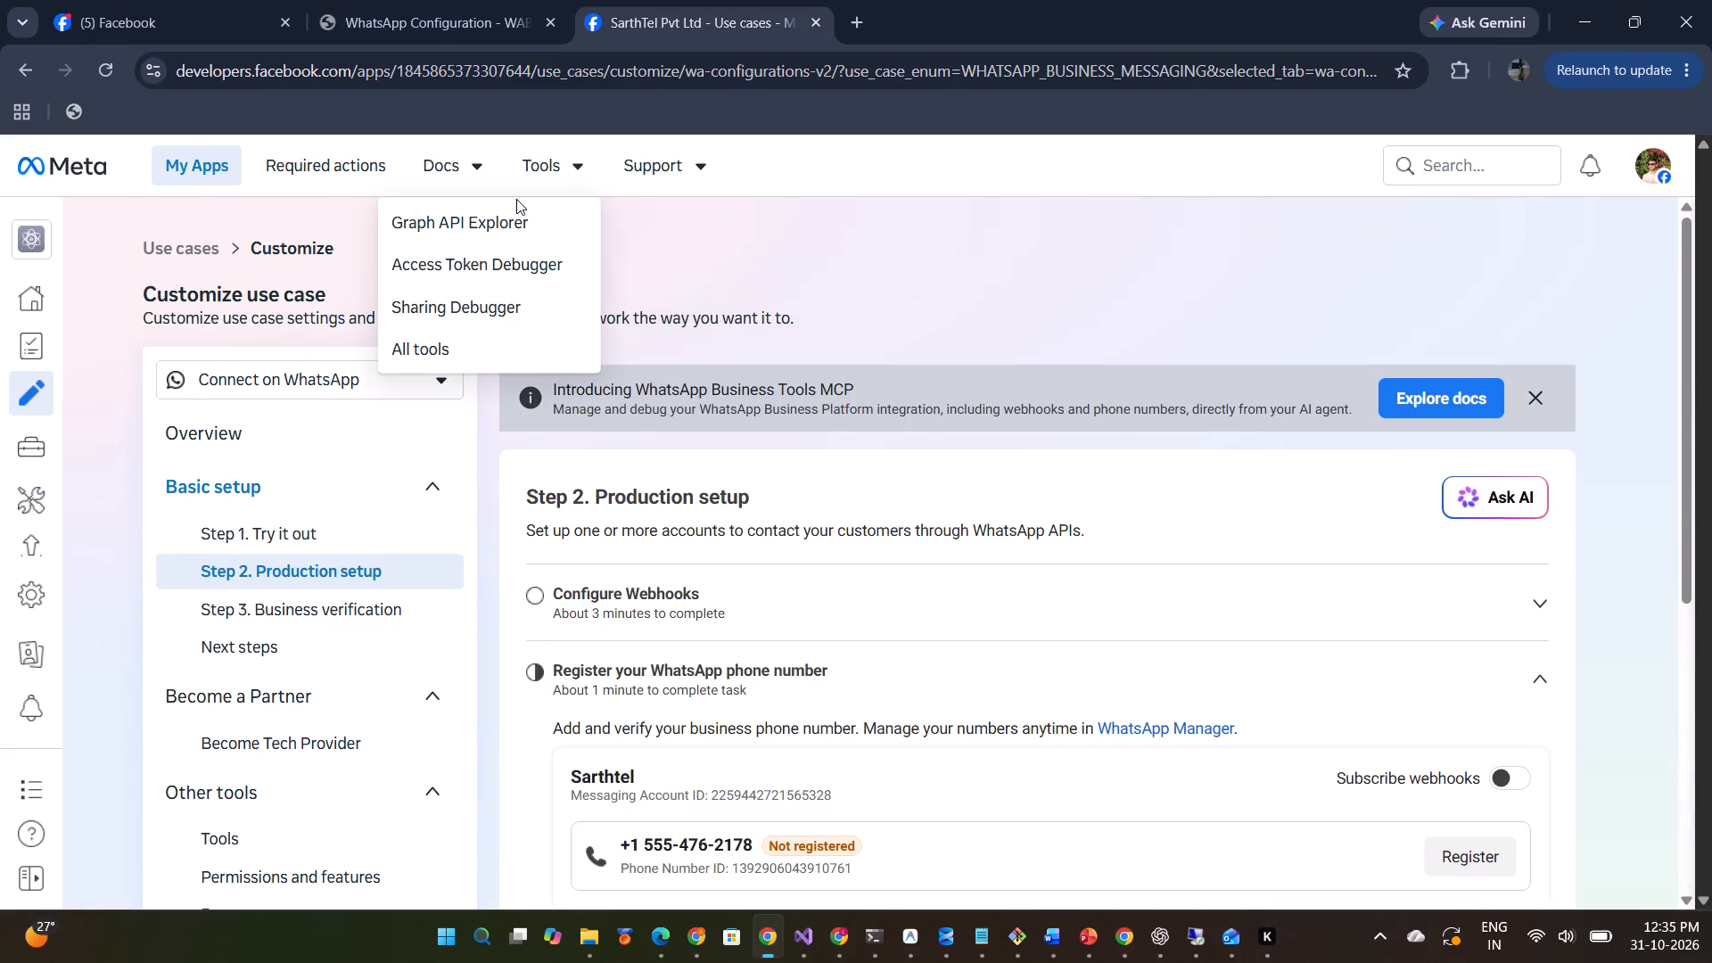
{"action": "left_click", "coordinate": [501, 213]}
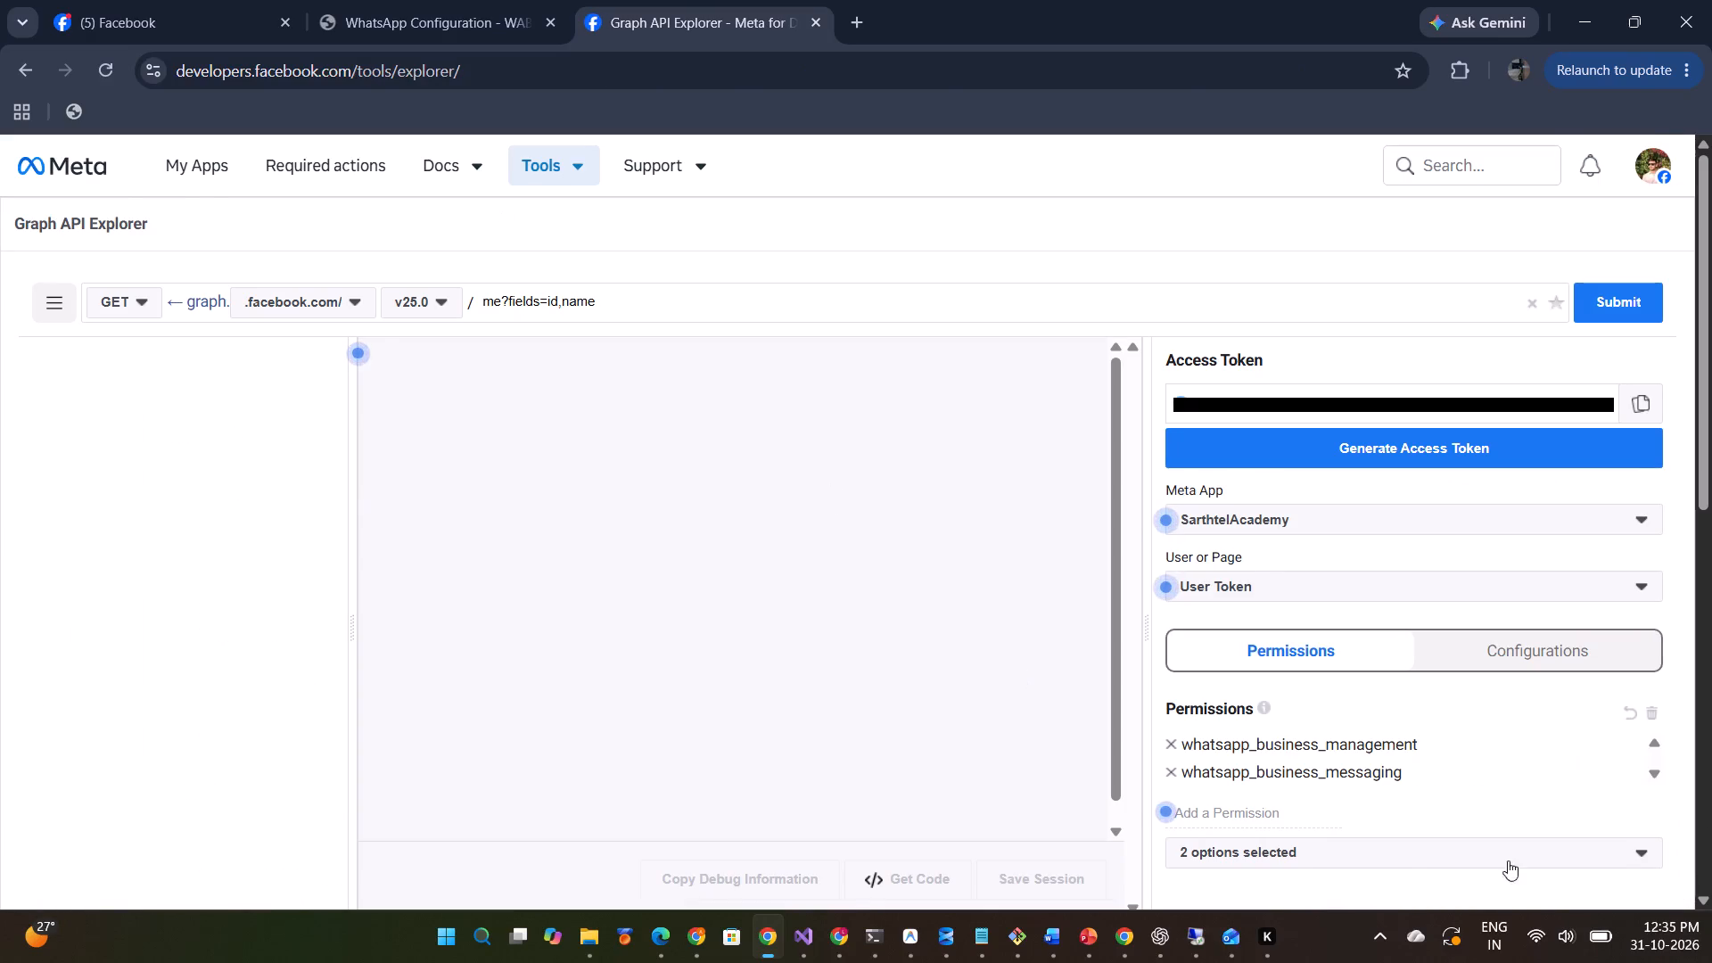
{"action": "scroll", "coordinate": [1265, 817], "scroll_direction": "down", "scroll_amount": 4}
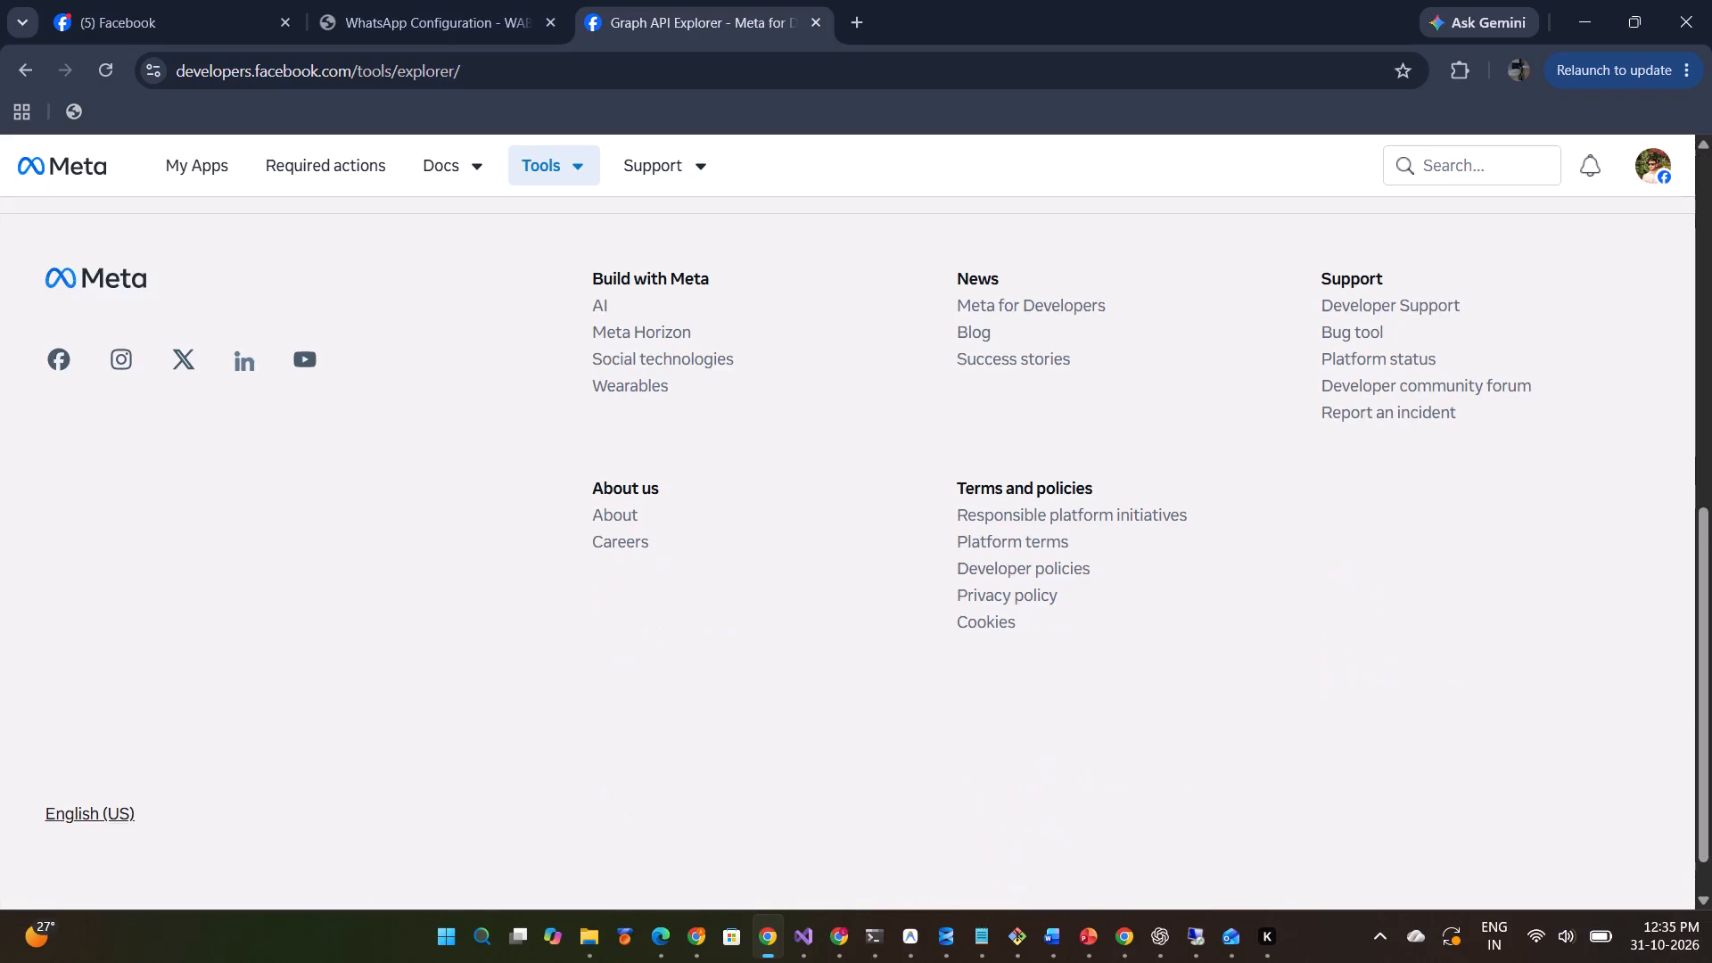
{"action": "scroll", "coordinate": [1265, 817], "scroll_direction": "up", "scroll_amount": 3}
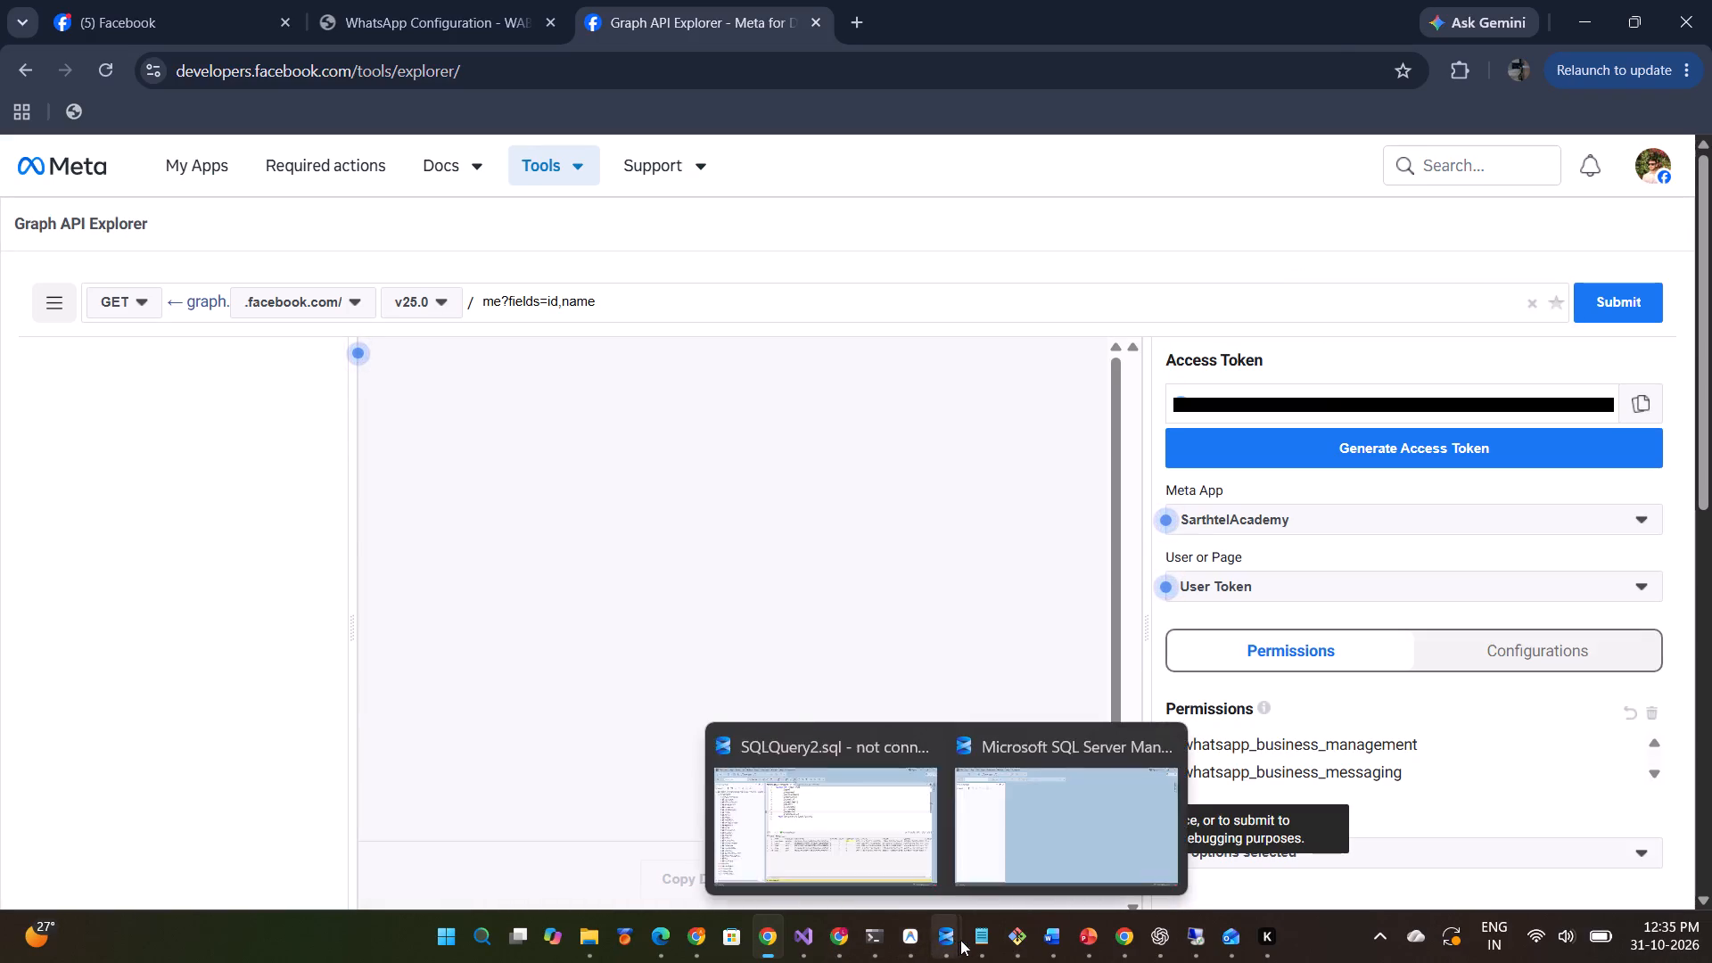
Check the register endpoint in the Notepad notes and set the Graph API Explorer request path to the copied phone number ID followed by /register.
{"action": "left_click", "coordinate": [866, 838]}
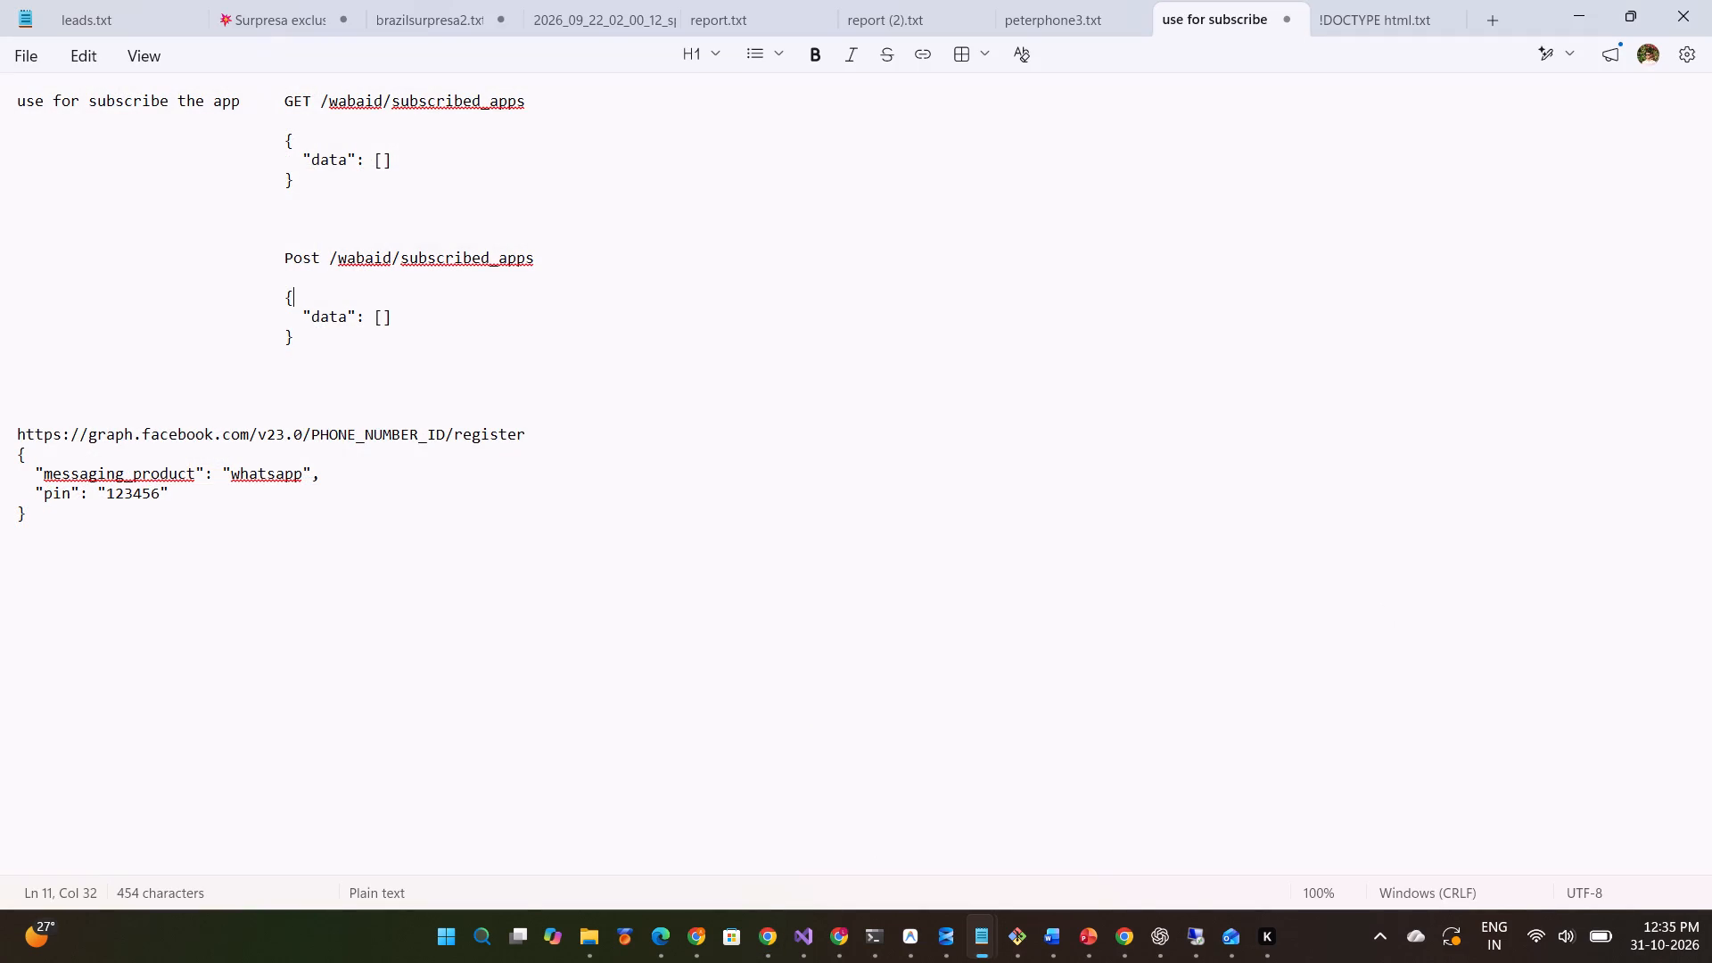
{"action": "key", "text": "alt+Tab"}
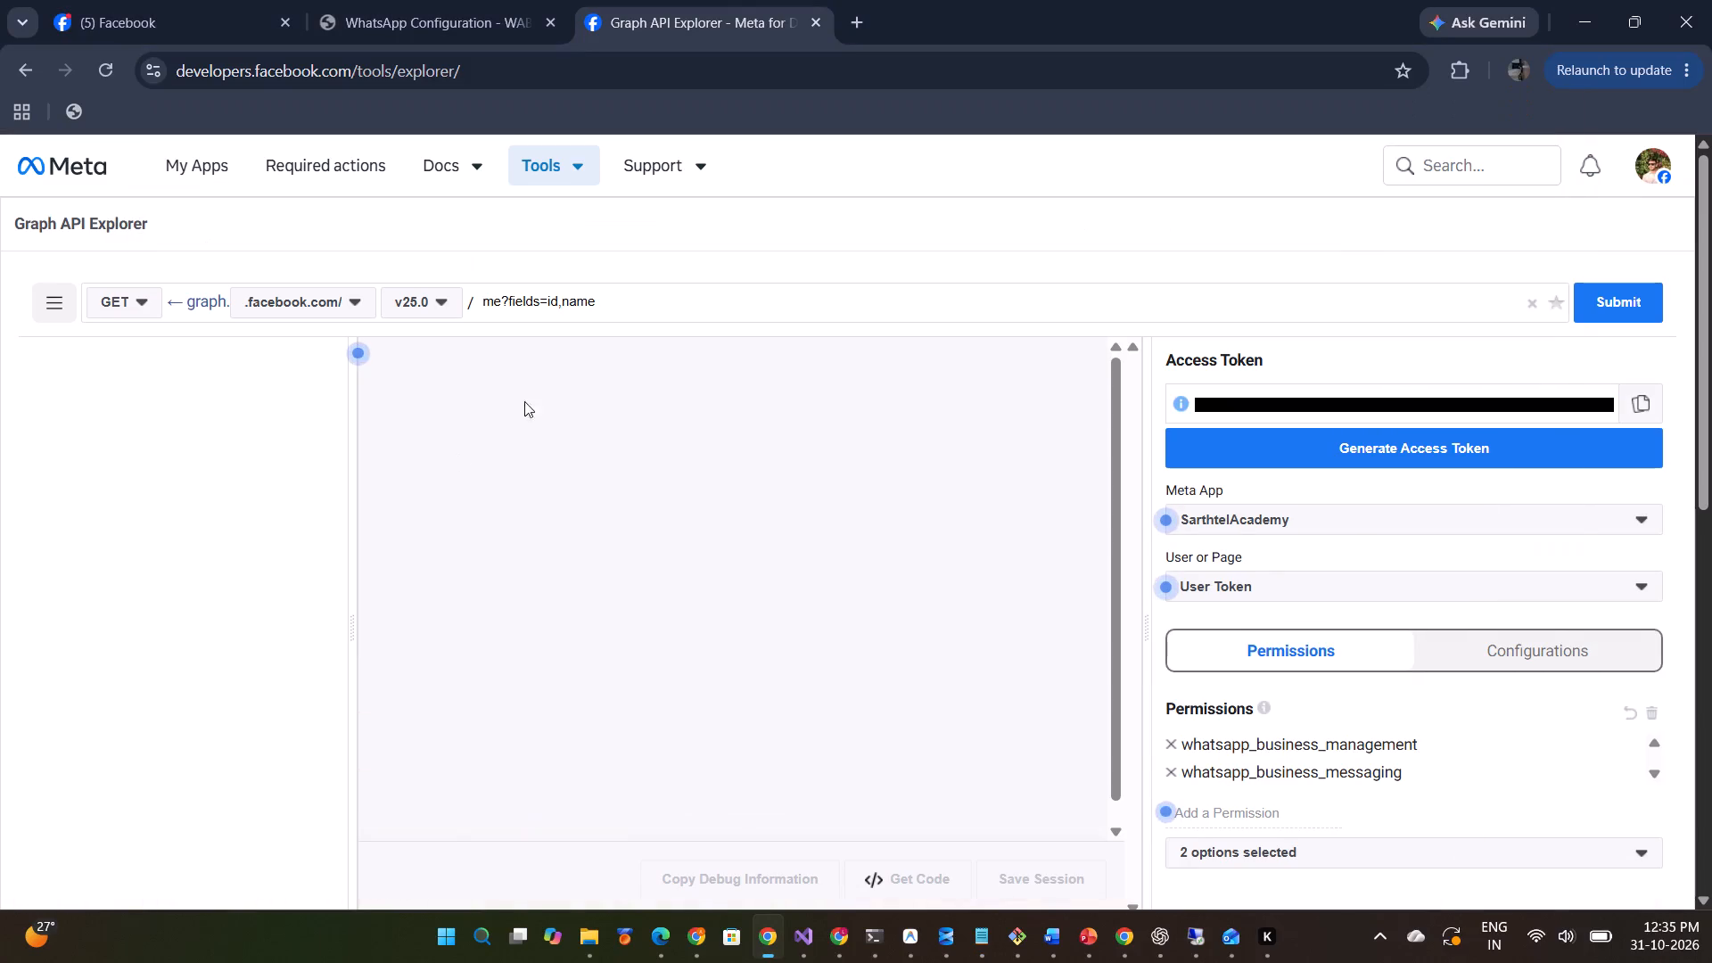
{"action": "left_click_drag", "start_coordinate": [611, 305], "coordinate": [476, 303]}
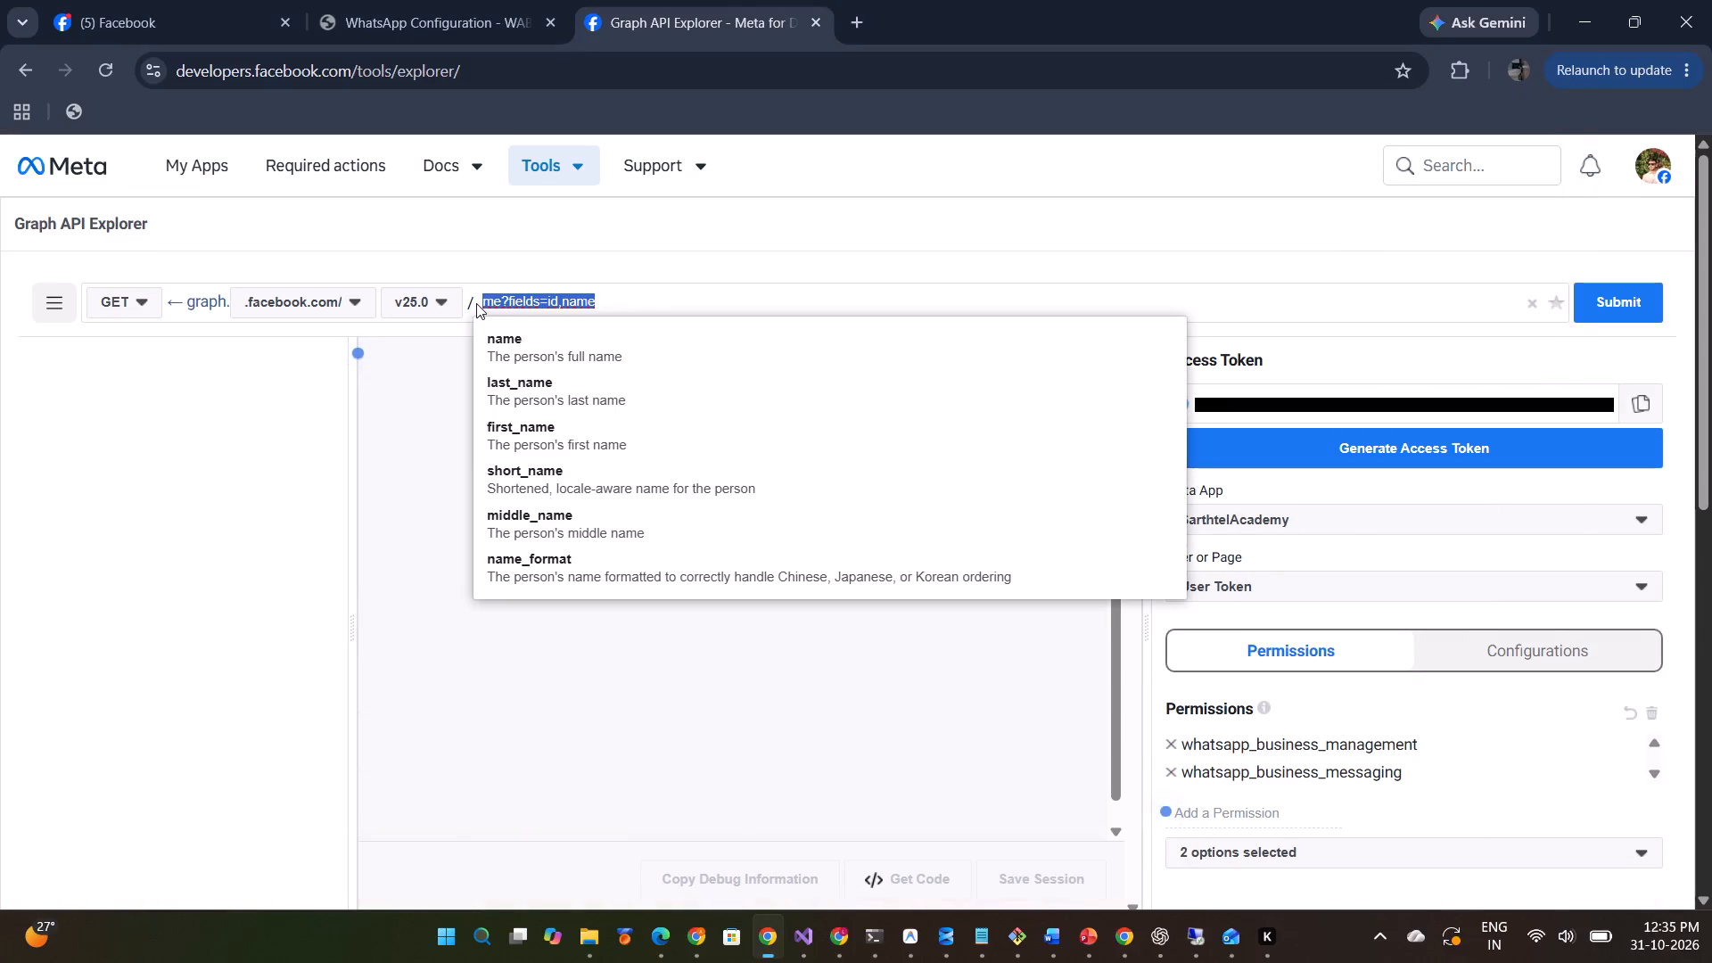
{"action": "key", "text": "ctrl+v"}
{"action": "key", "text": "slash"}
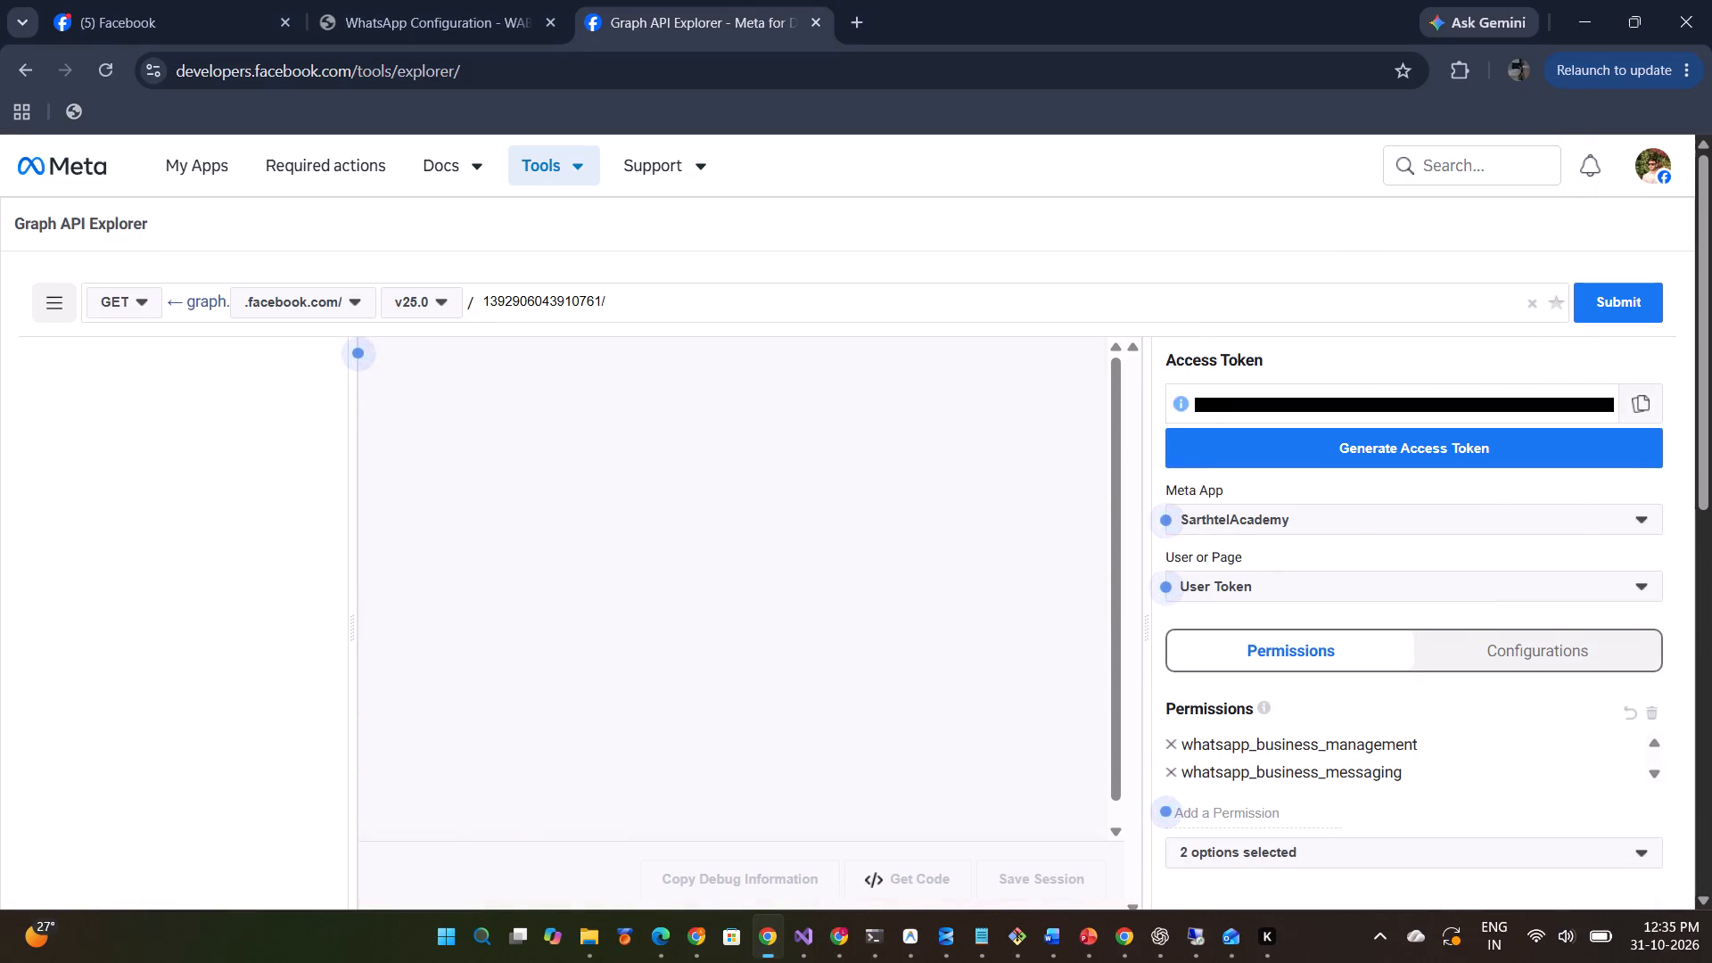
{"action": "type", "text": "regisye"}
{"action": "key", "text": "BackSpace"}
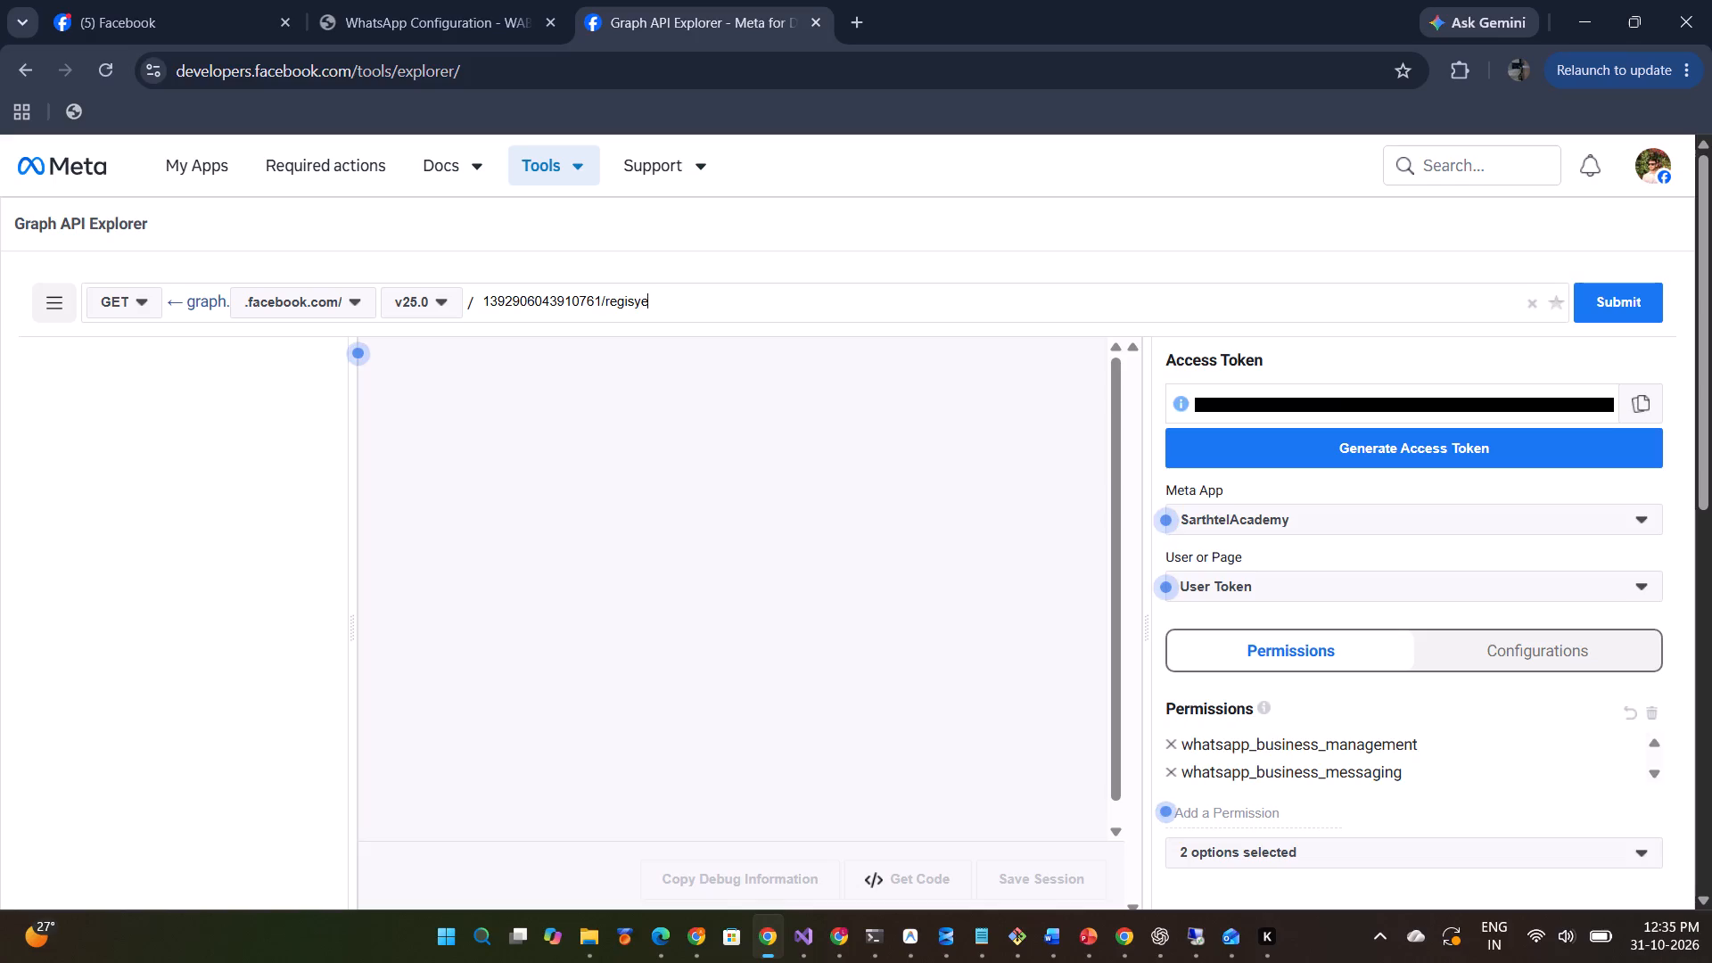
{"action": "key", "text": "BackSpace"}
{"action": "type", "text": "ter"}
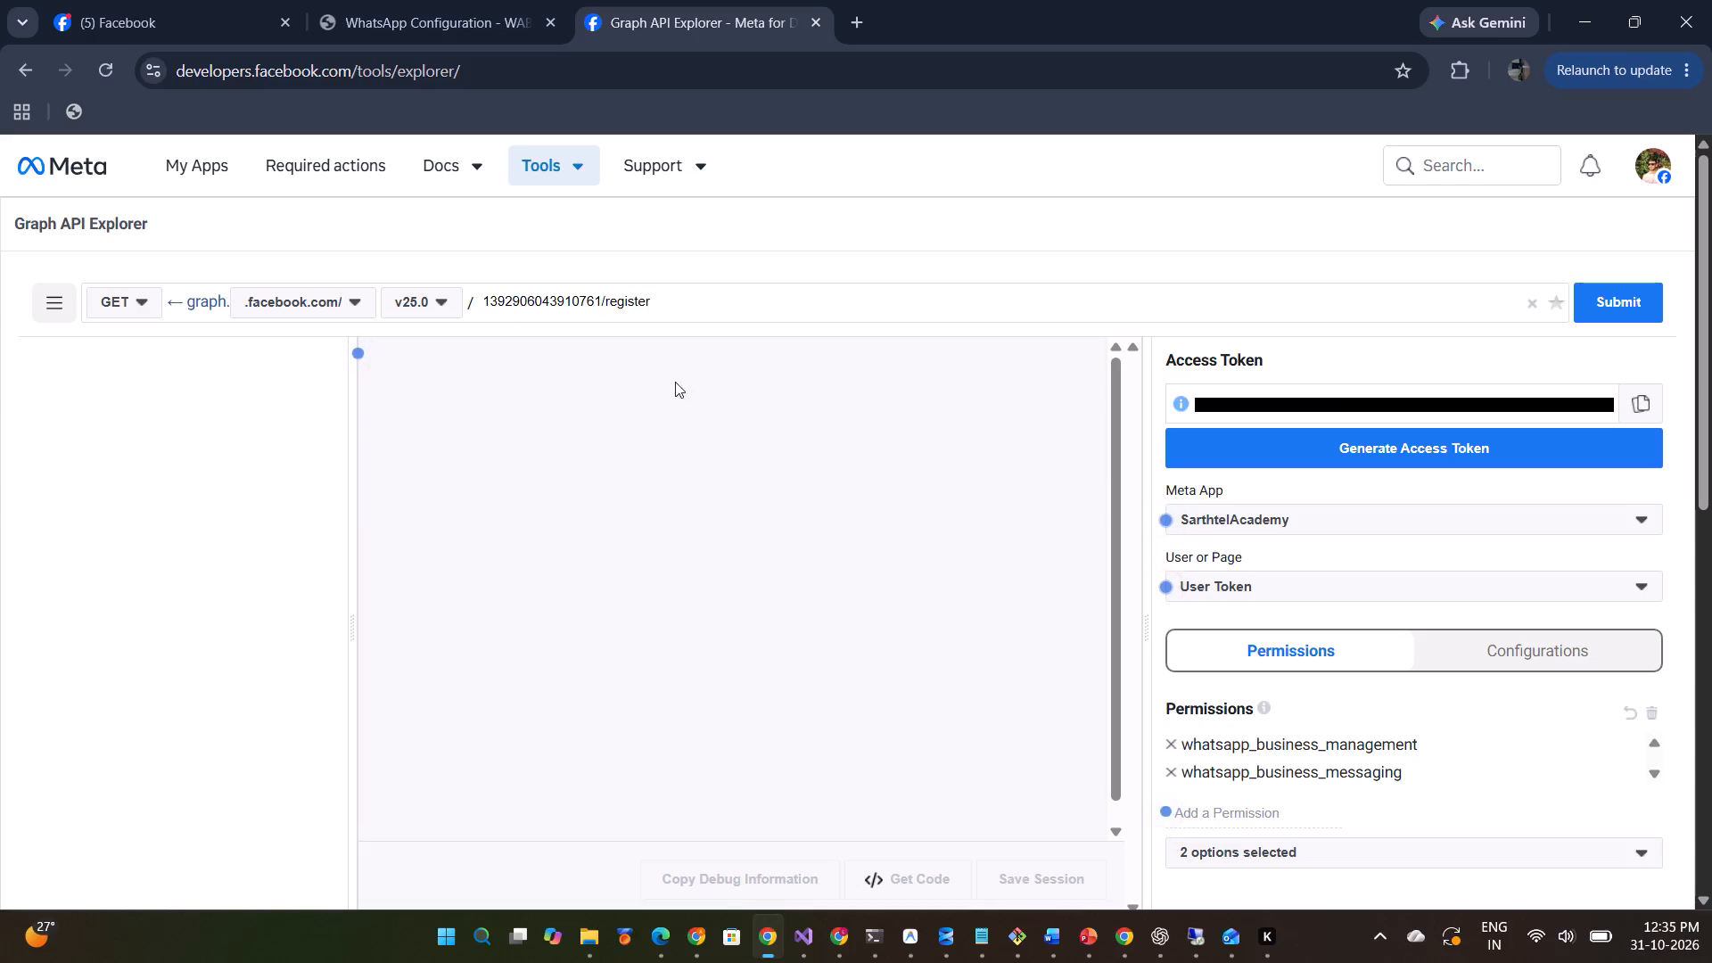
Switch to Notepad and copy the register request's JSON body containing the messaging_product and pin fields.
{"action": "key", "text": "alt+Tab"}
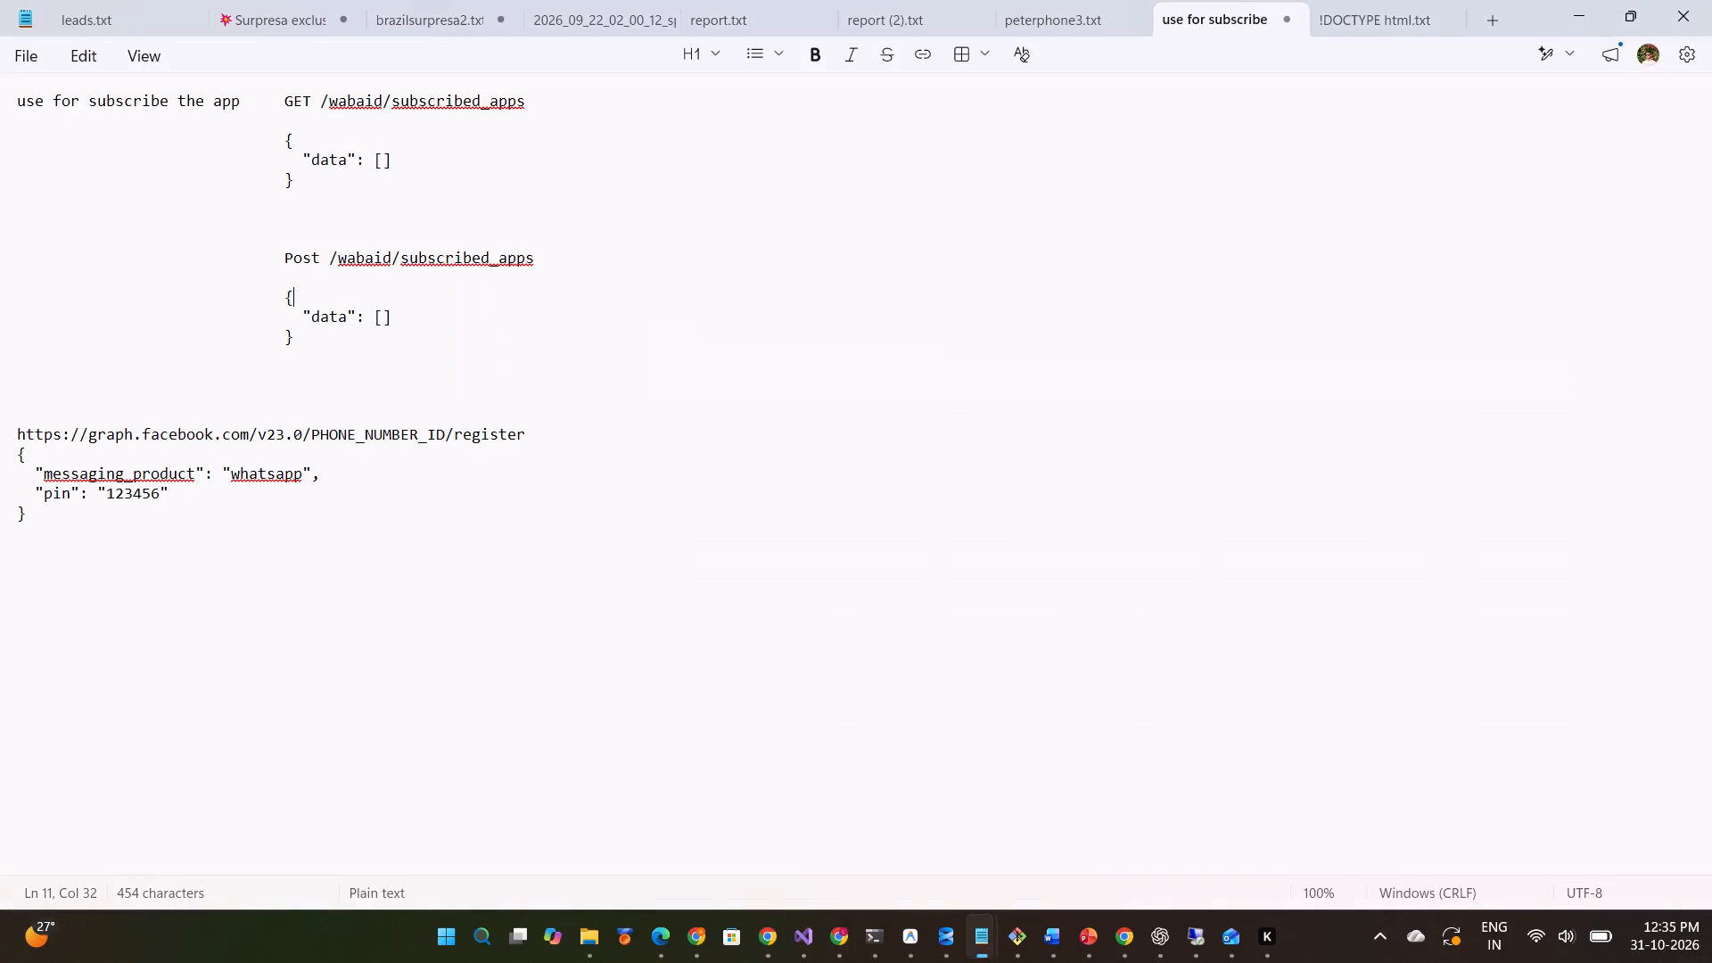
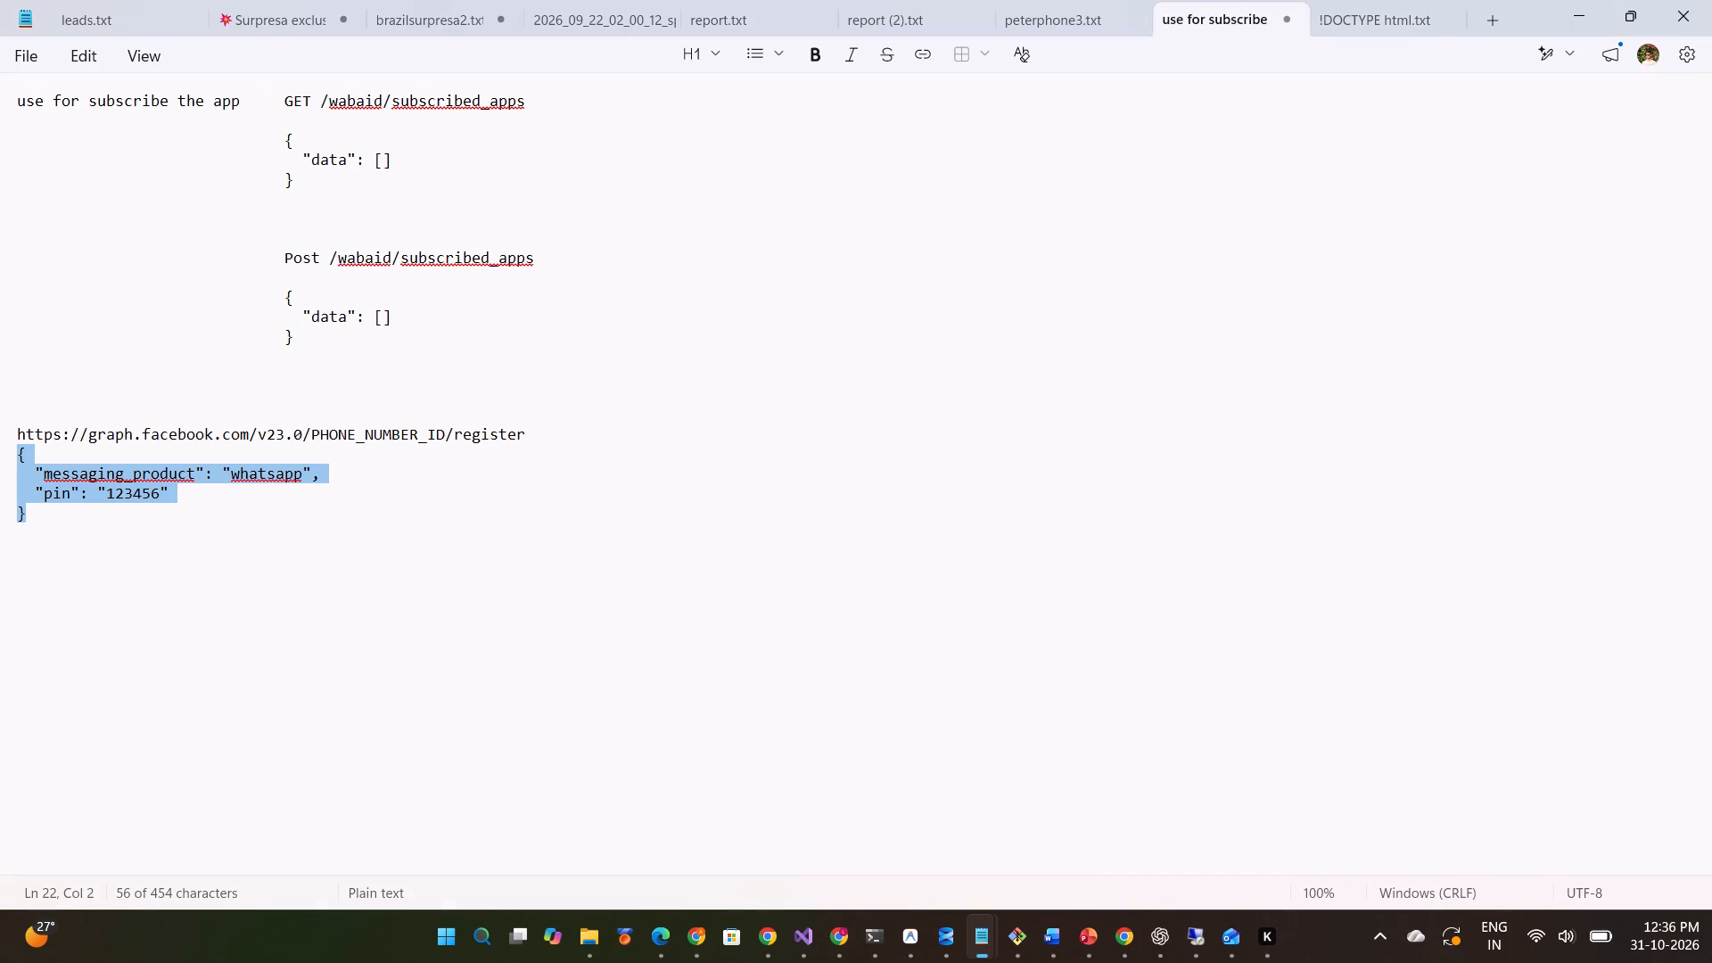
Put away the Notepad notes and return to the register request in Graph API Explorer in Chrome.
{"action": "left_click", "coordinate": [1573, 24]}
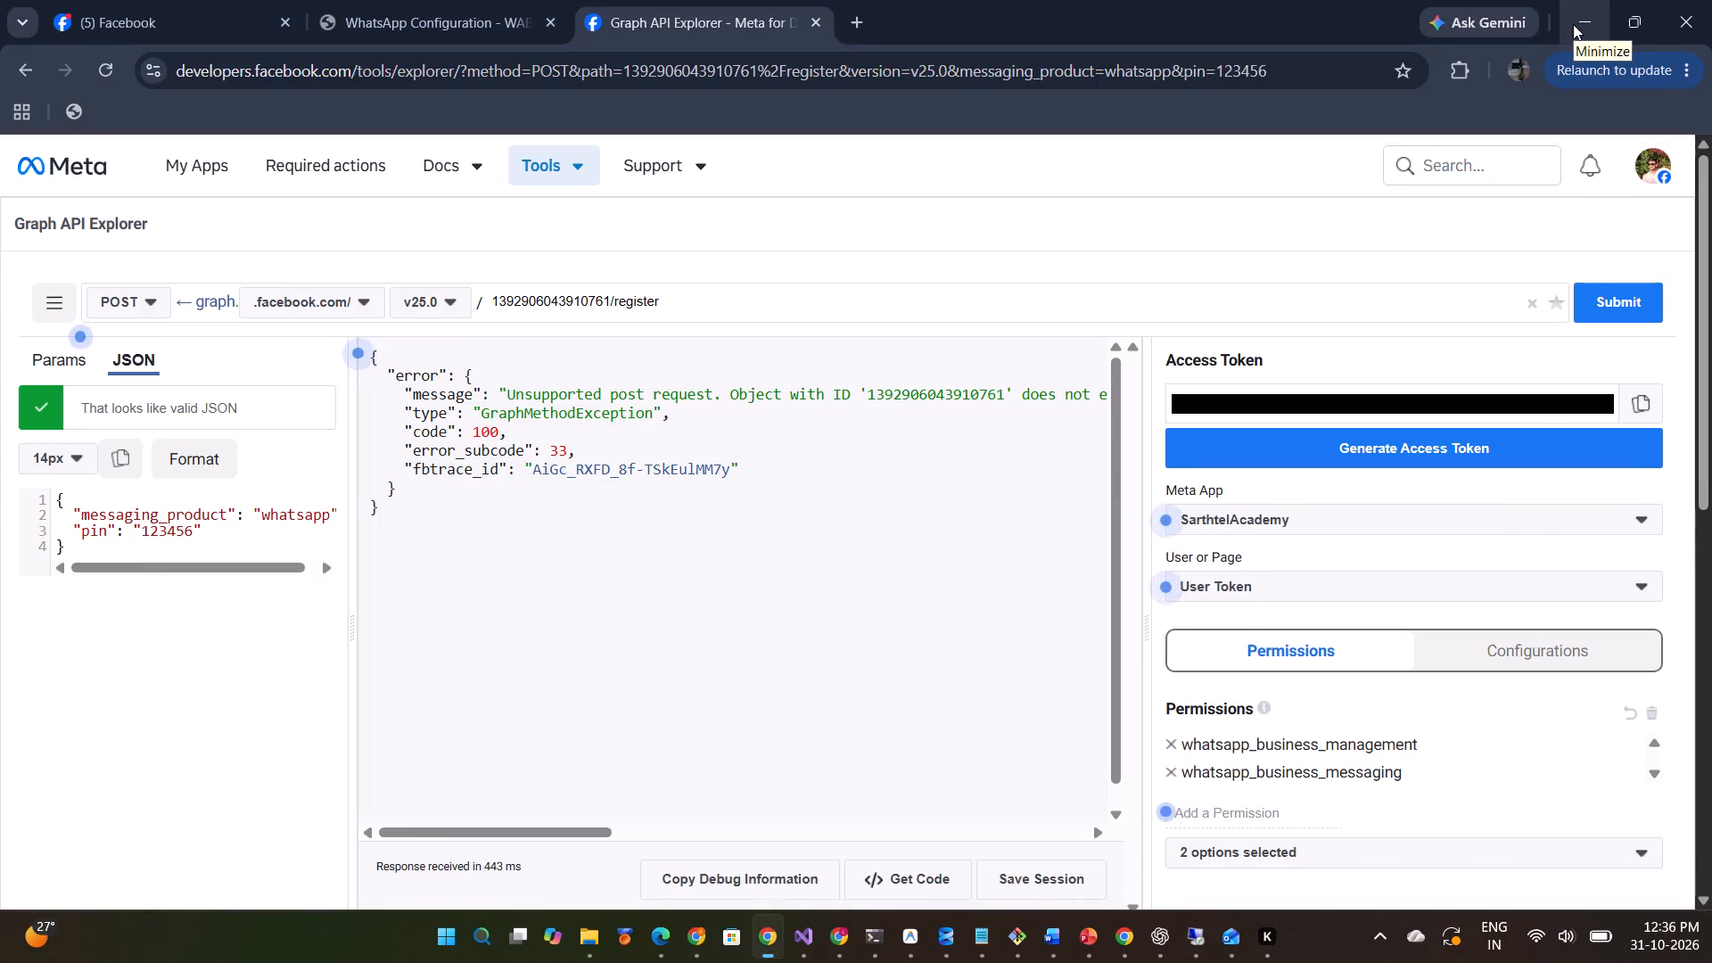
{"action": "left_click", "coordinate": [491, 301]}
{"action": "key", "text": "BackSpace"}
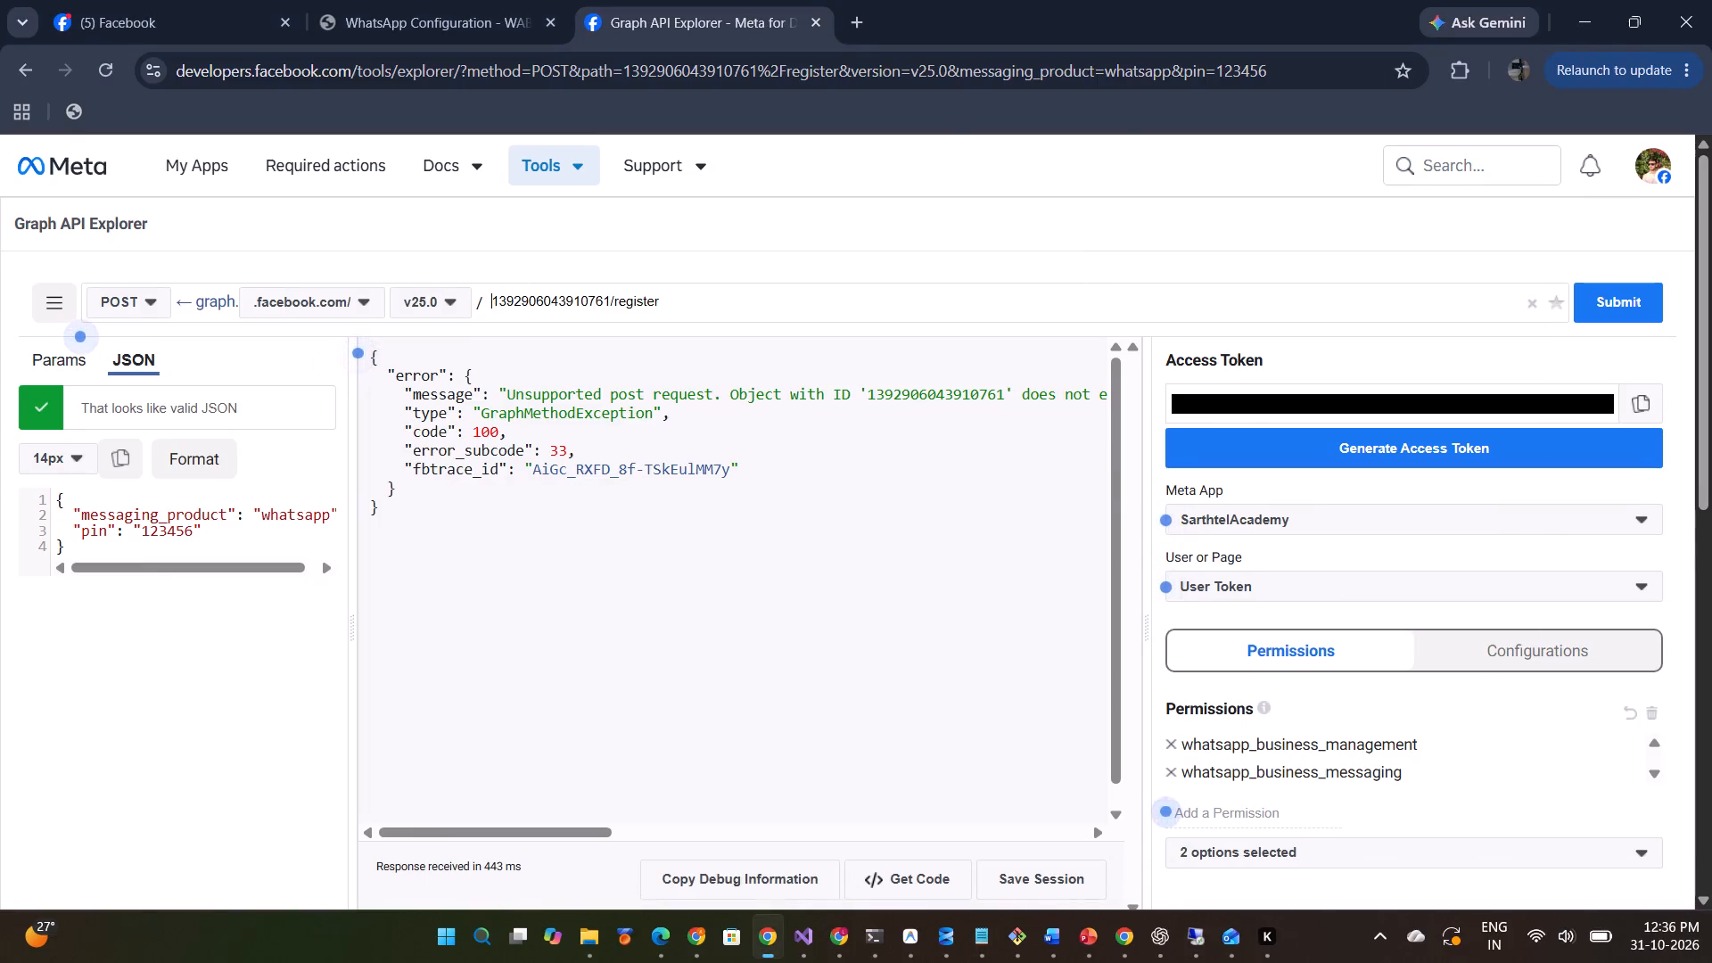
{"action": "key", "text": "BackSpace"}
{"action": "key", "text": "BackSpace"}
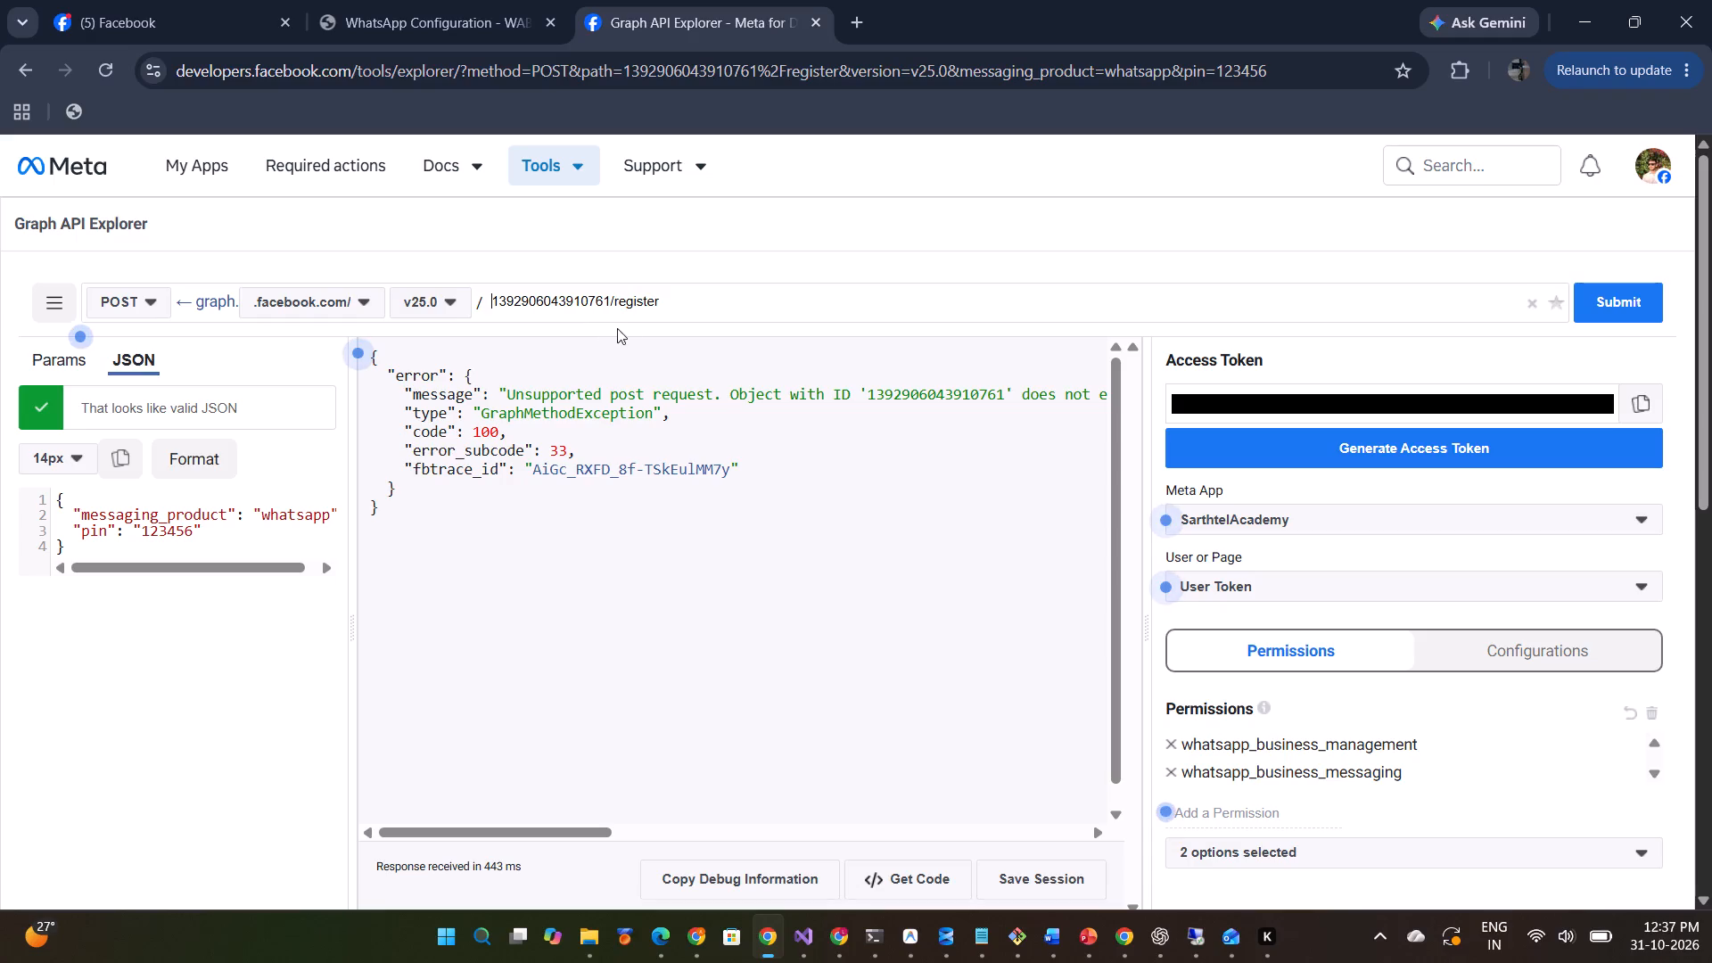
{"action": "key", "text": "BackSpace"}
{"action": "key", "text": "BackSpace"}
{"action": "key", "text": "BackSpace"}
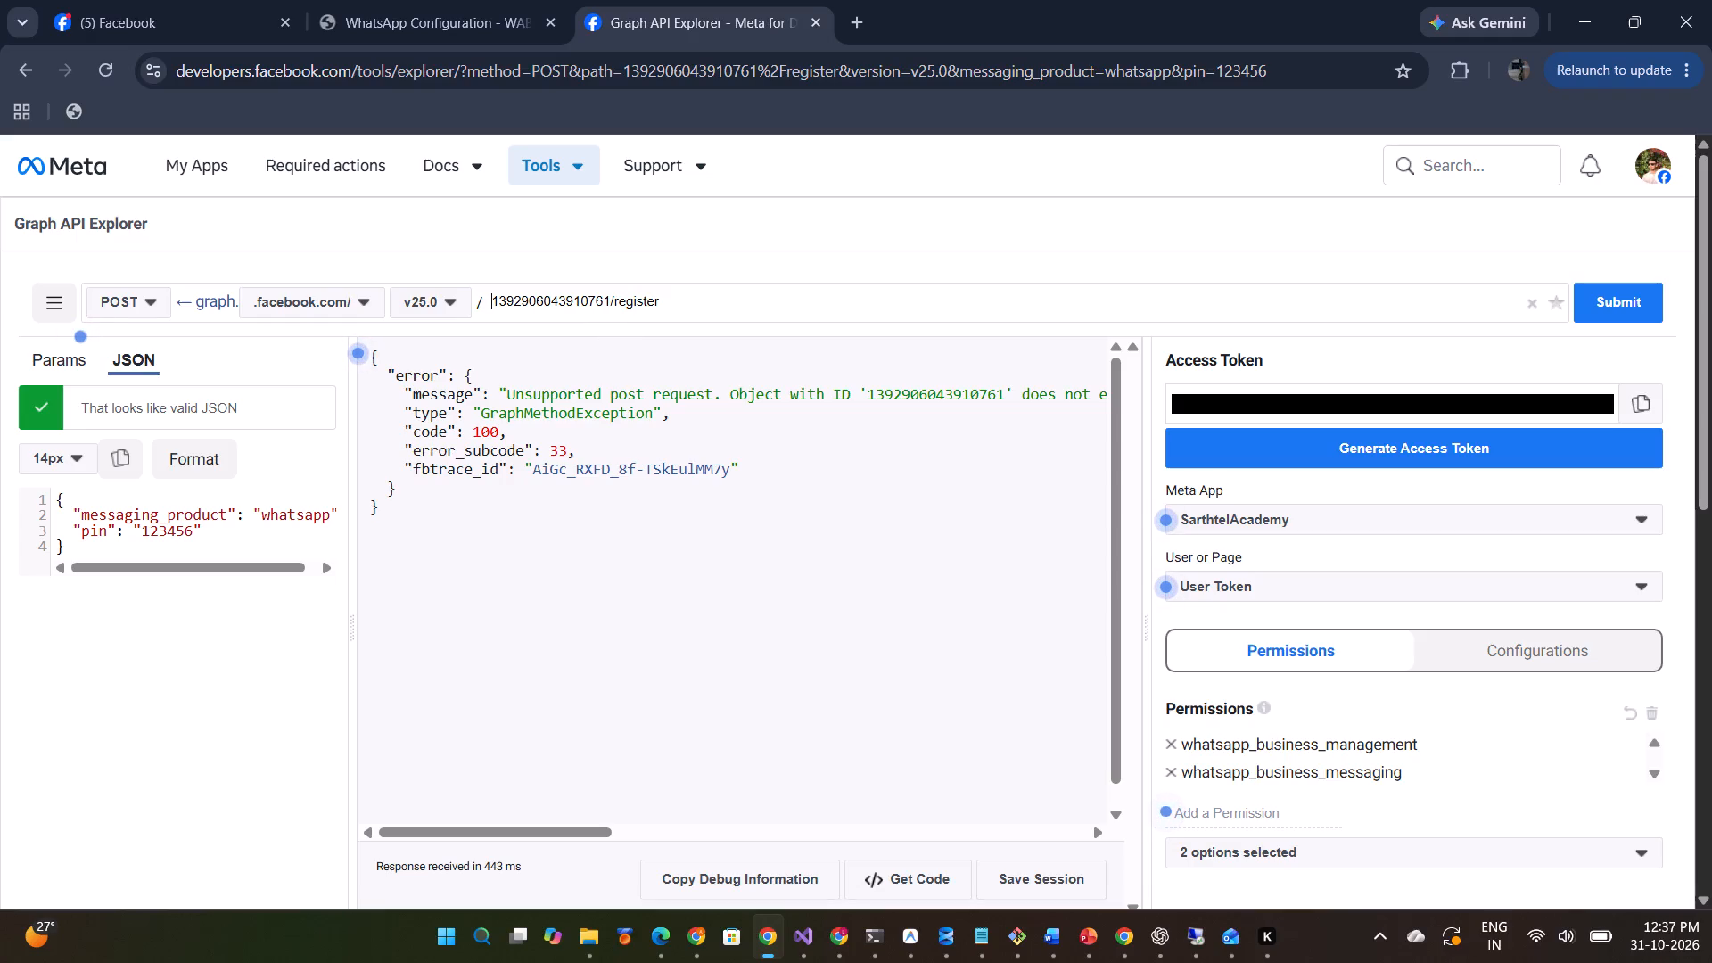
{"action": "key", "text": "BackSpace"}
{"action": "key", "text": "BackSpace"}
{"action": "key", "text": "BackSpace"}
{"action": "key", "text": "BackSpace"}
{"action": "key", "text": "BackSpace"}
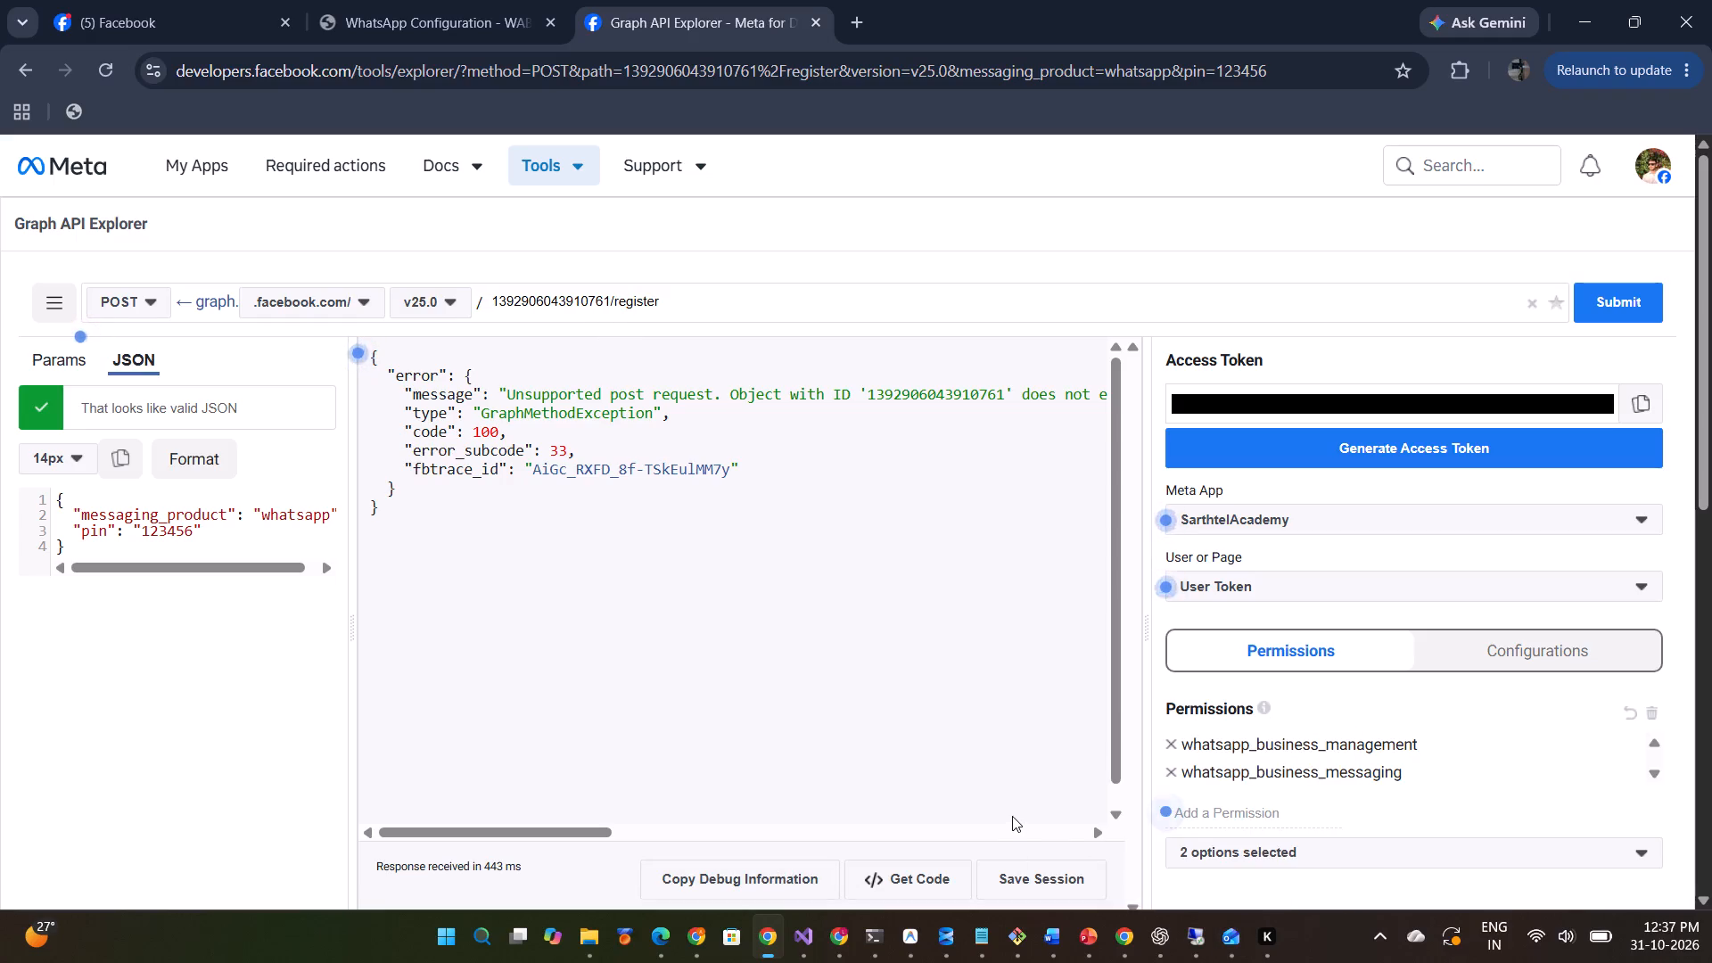
Read the remainder of the long message line in the register request's response.
{"action": "left_click_drag", "start_coordinate": [588, 834], "coordinate": [990, 830]}
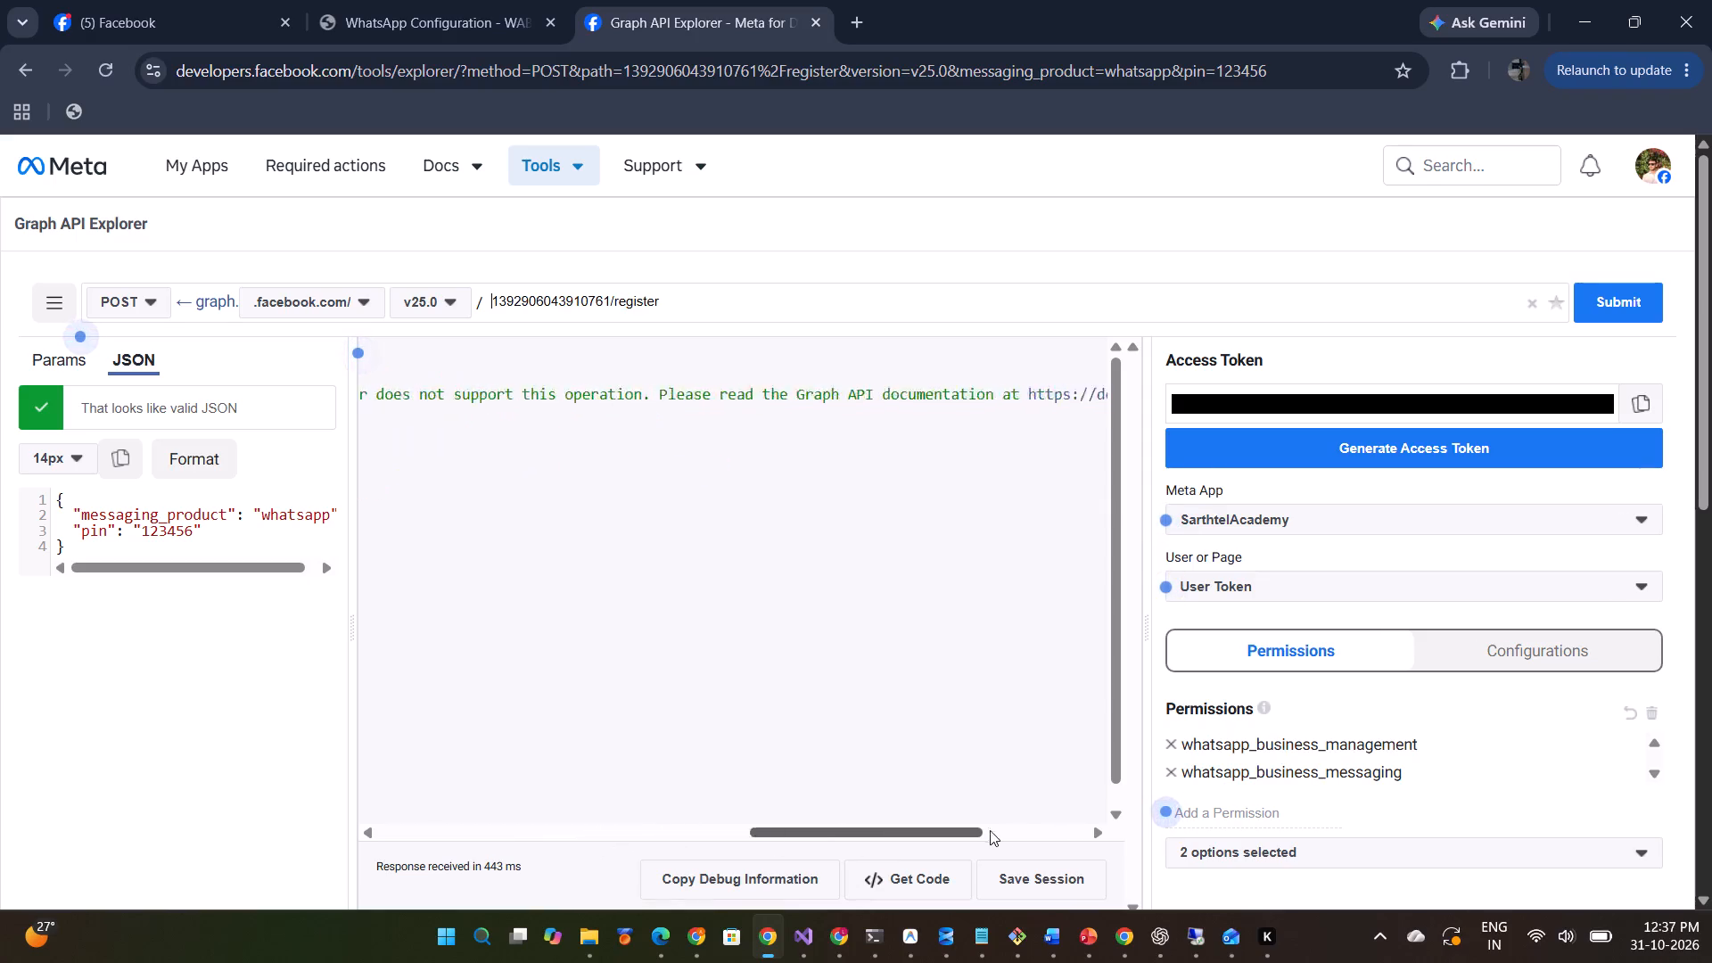
Examine the Graph API Explorer's full JSON response to the POST request and check the register endpoint in the request path.
{"action": "left_click_drag", "start_coordinate": [990, 830], "coordinate": [489, 885]}
{"action": "left_click_drag", "start_coordinate": [392, 508], "coordinate": [368, 361]}
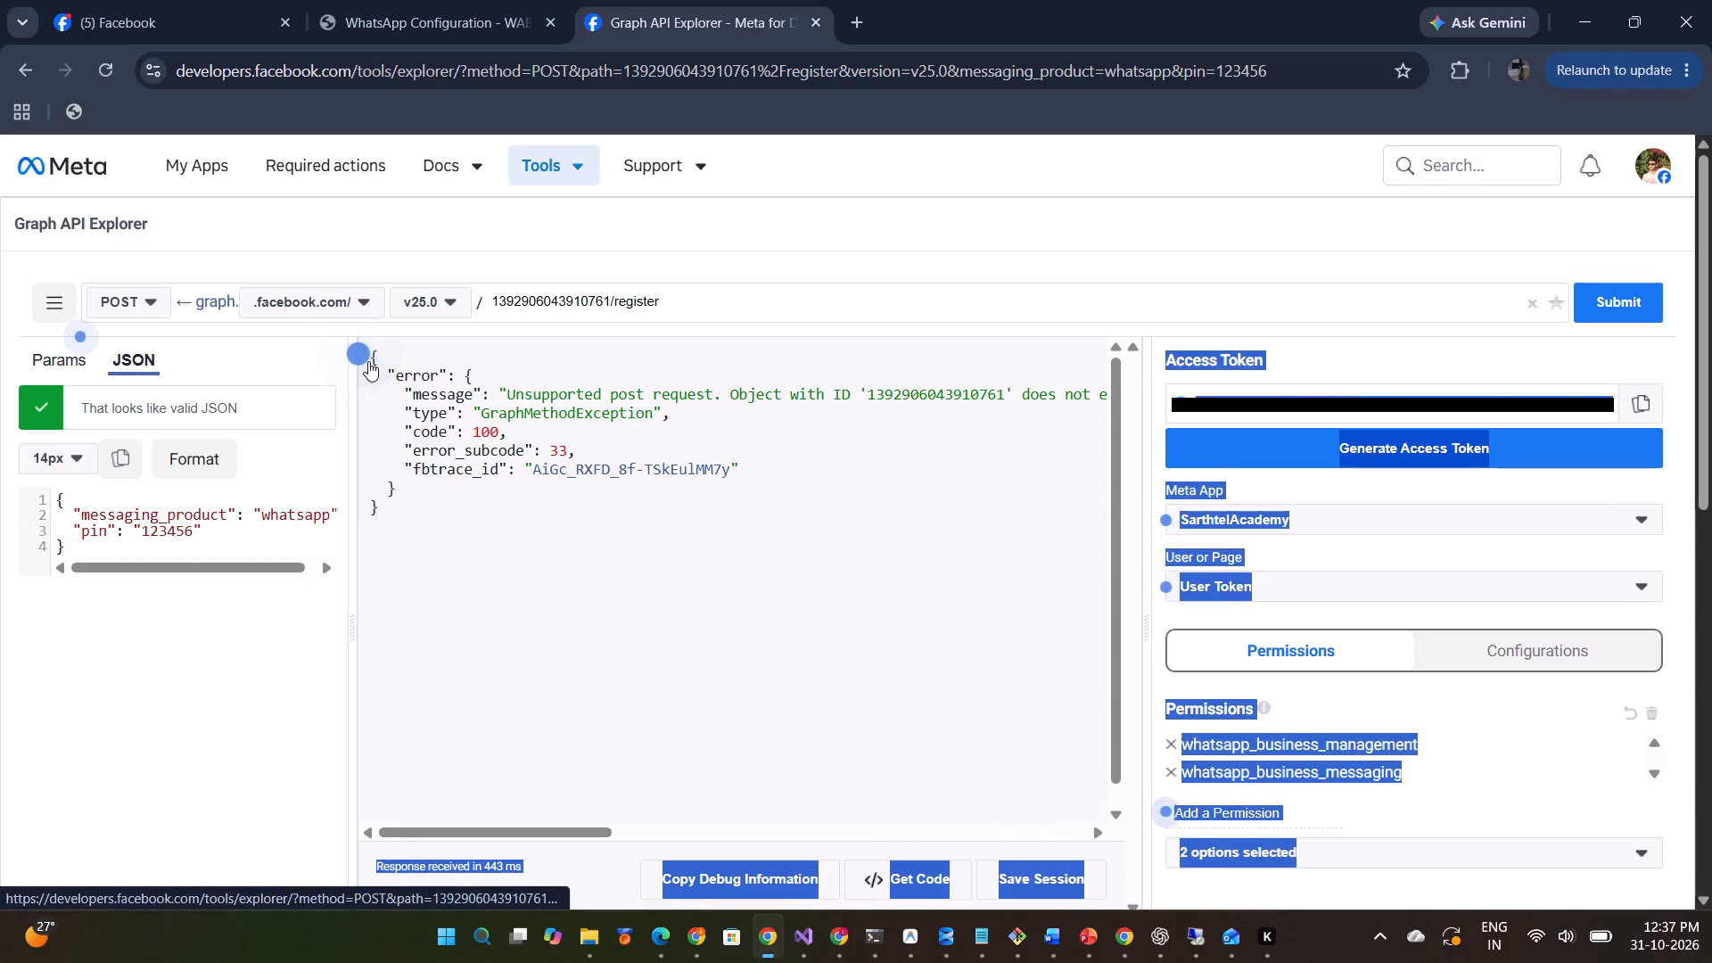
{"action": "left_click", "coordinate": [533, 539]}
{"action": "scroll", "coordinate": [533, 539], "scroll_direction": "up", "scroll_amount": 1}
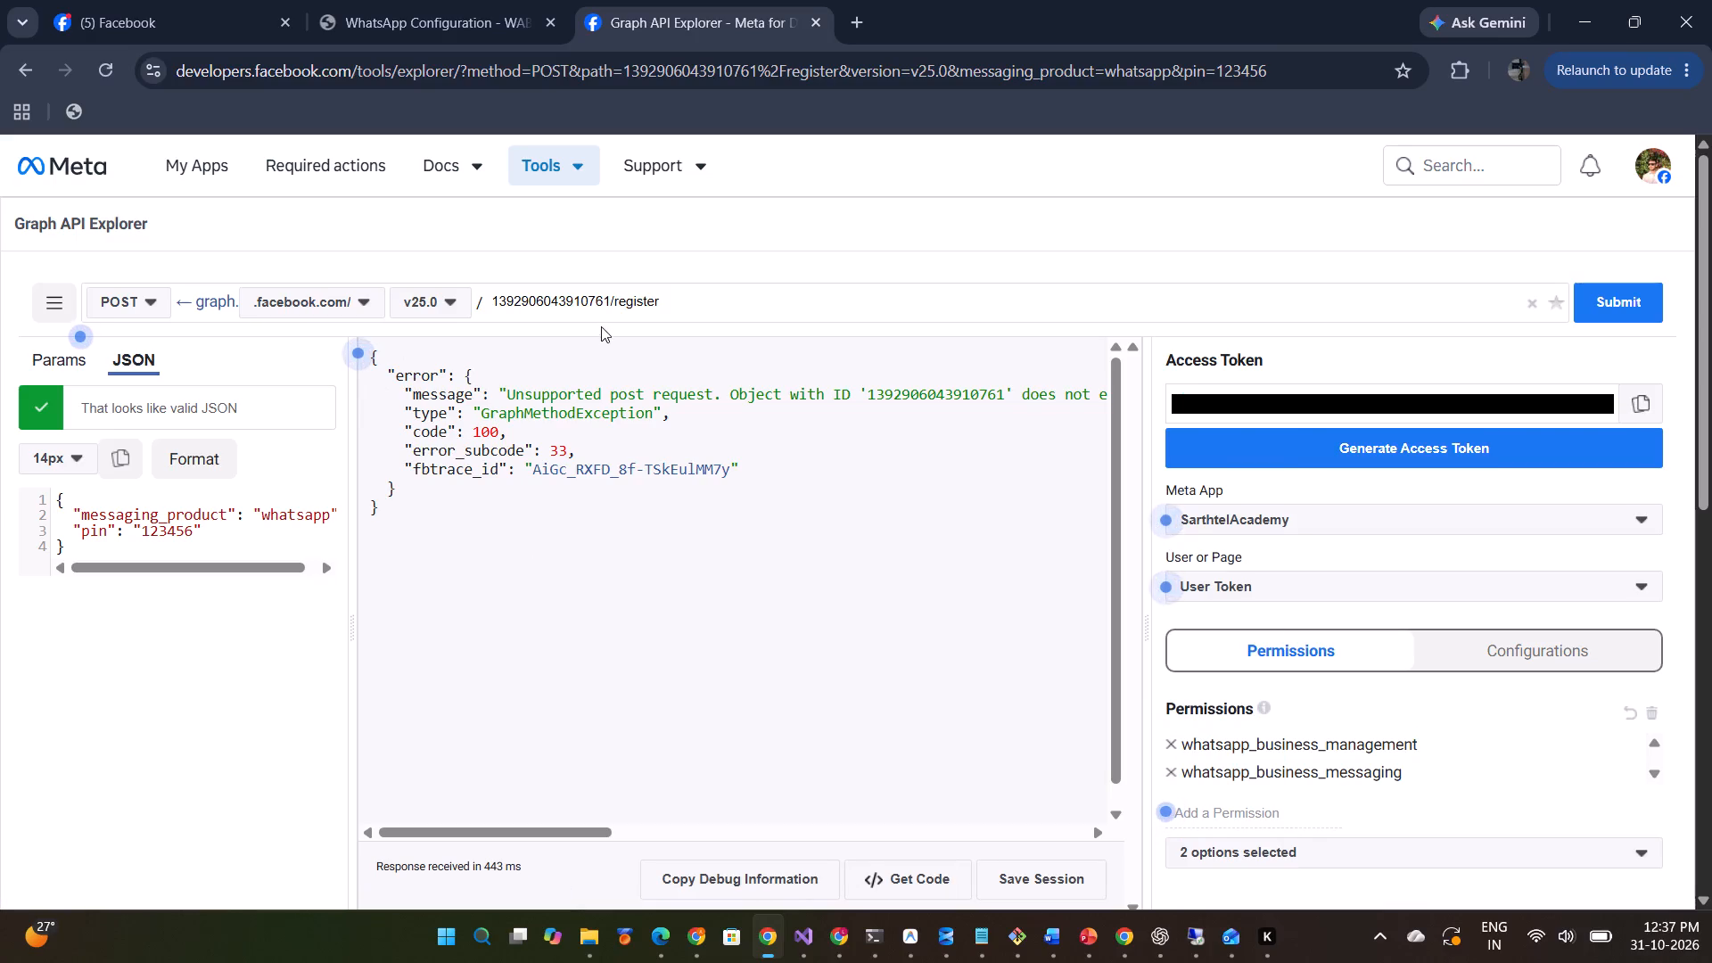
{"action": "left_click_drag", "start_coordinate": [695, 300], "coordinate": [645, 301]}
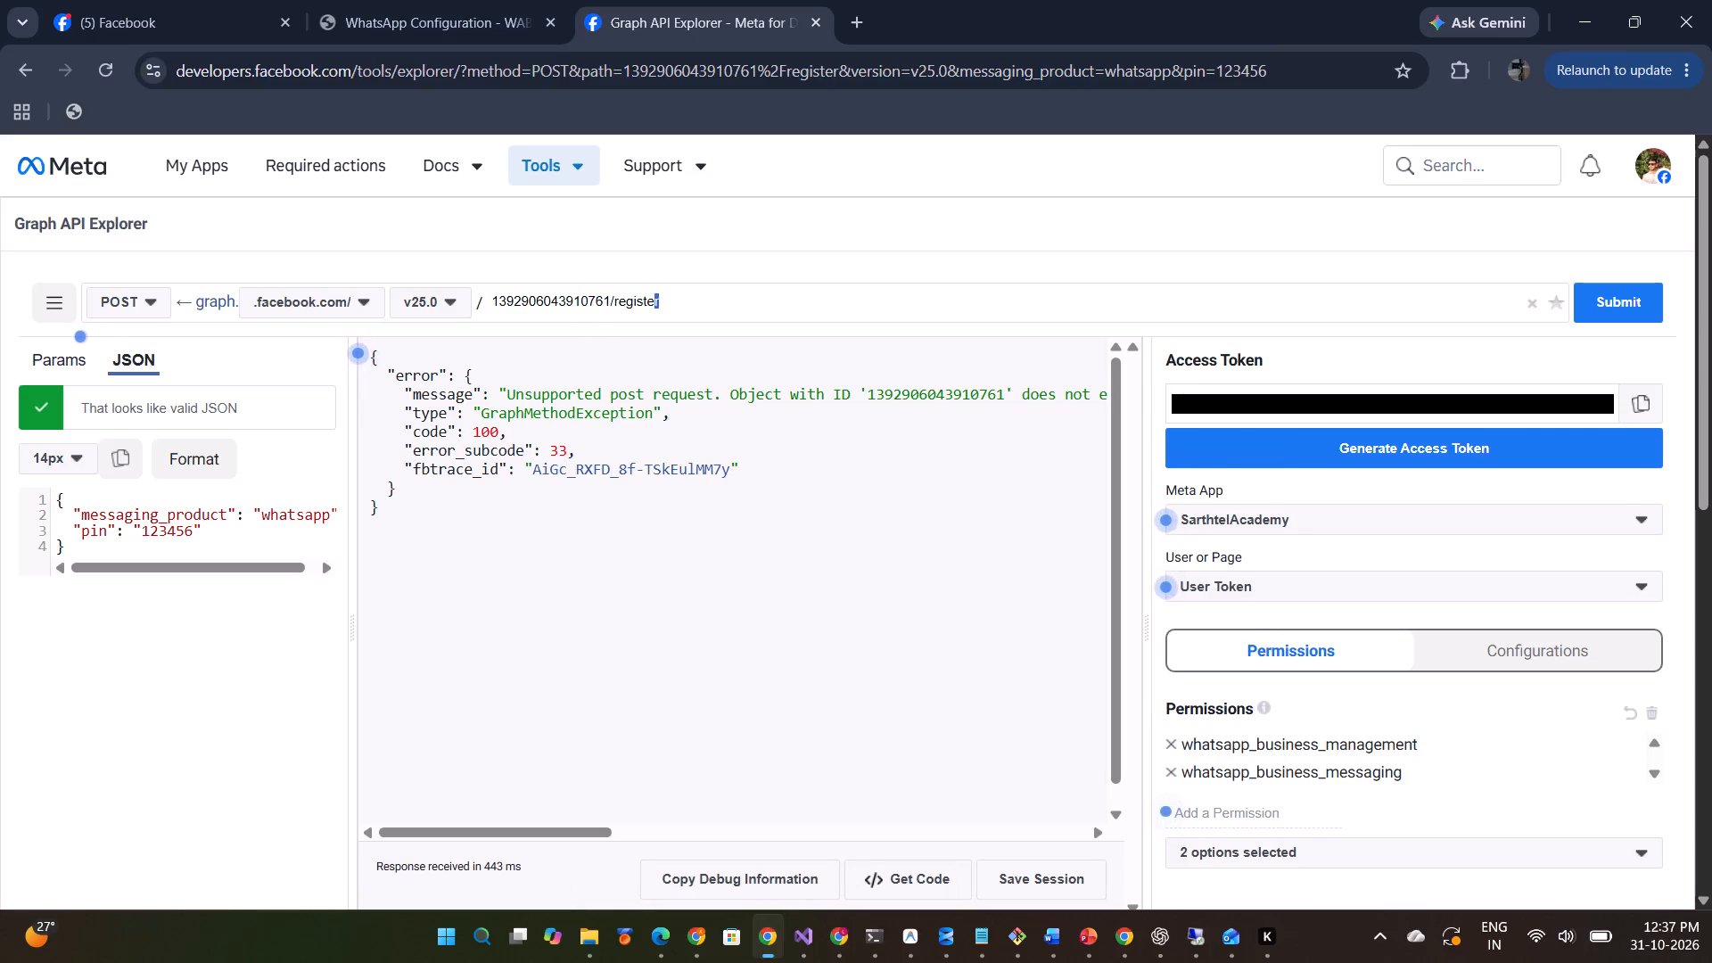
{"action": "left_click_drag", "start_coordinate": [645, 301], "coordinate": [617, 308]}
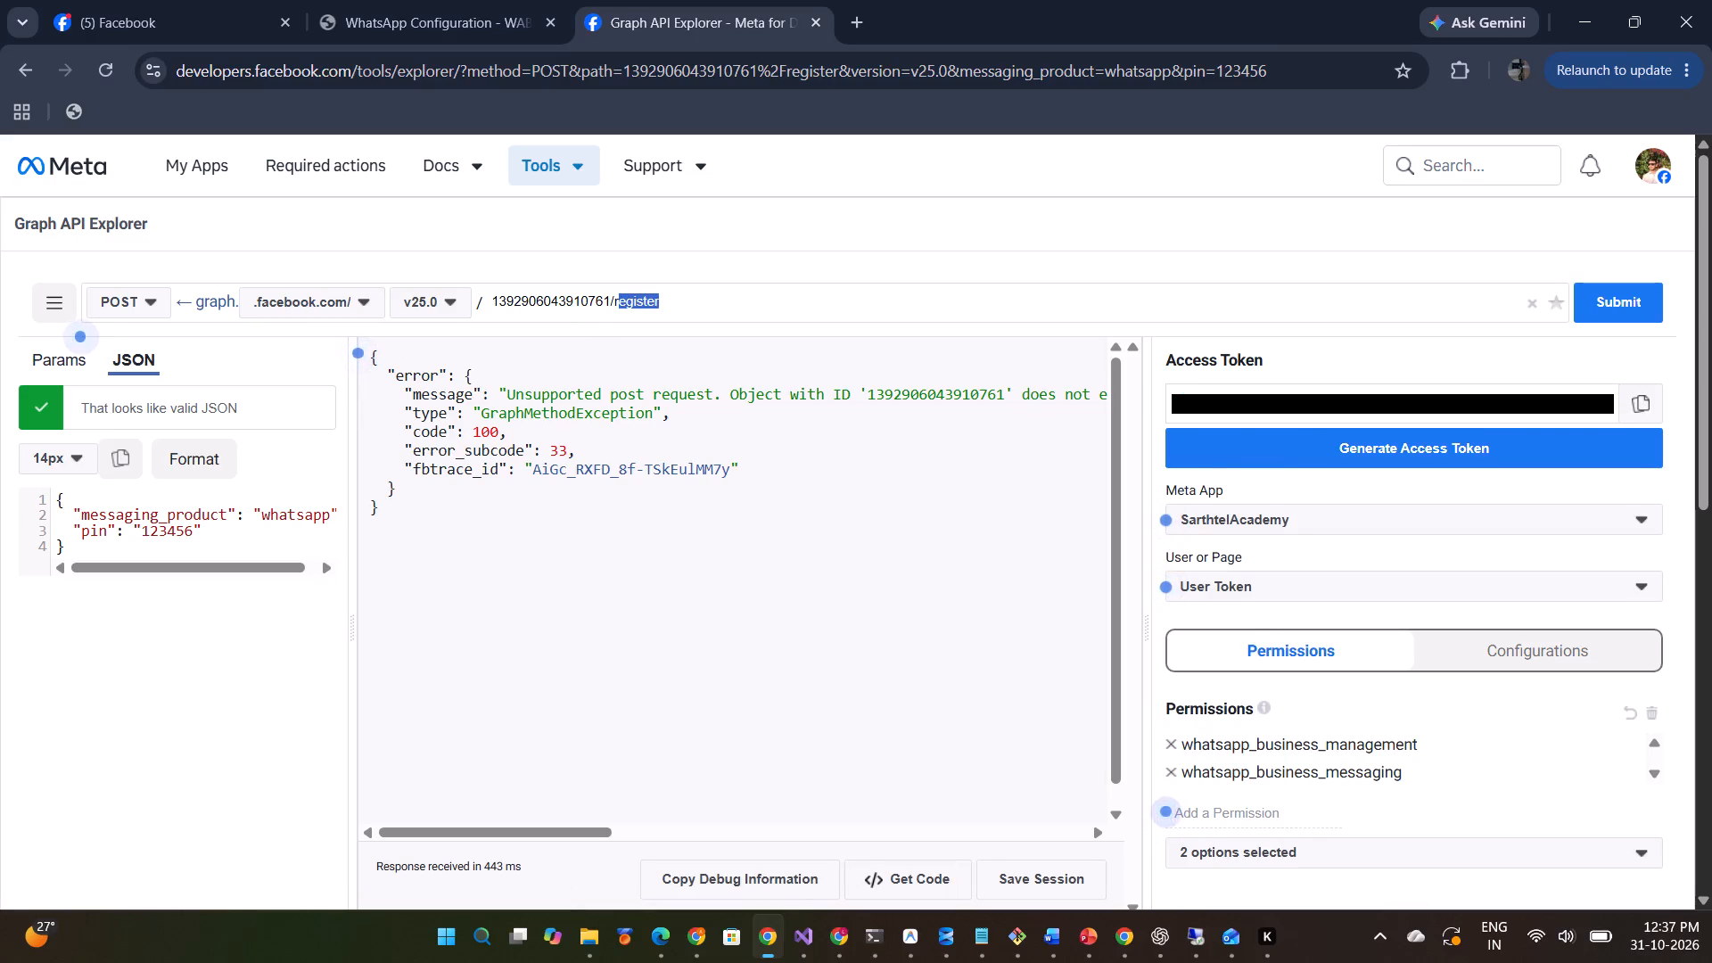
{"action": "left_click_drag", "start_coordinate": [617, 308], "coordinate": [616, 307]}
{"action": "left_click", "coordinate": [772, 571]}
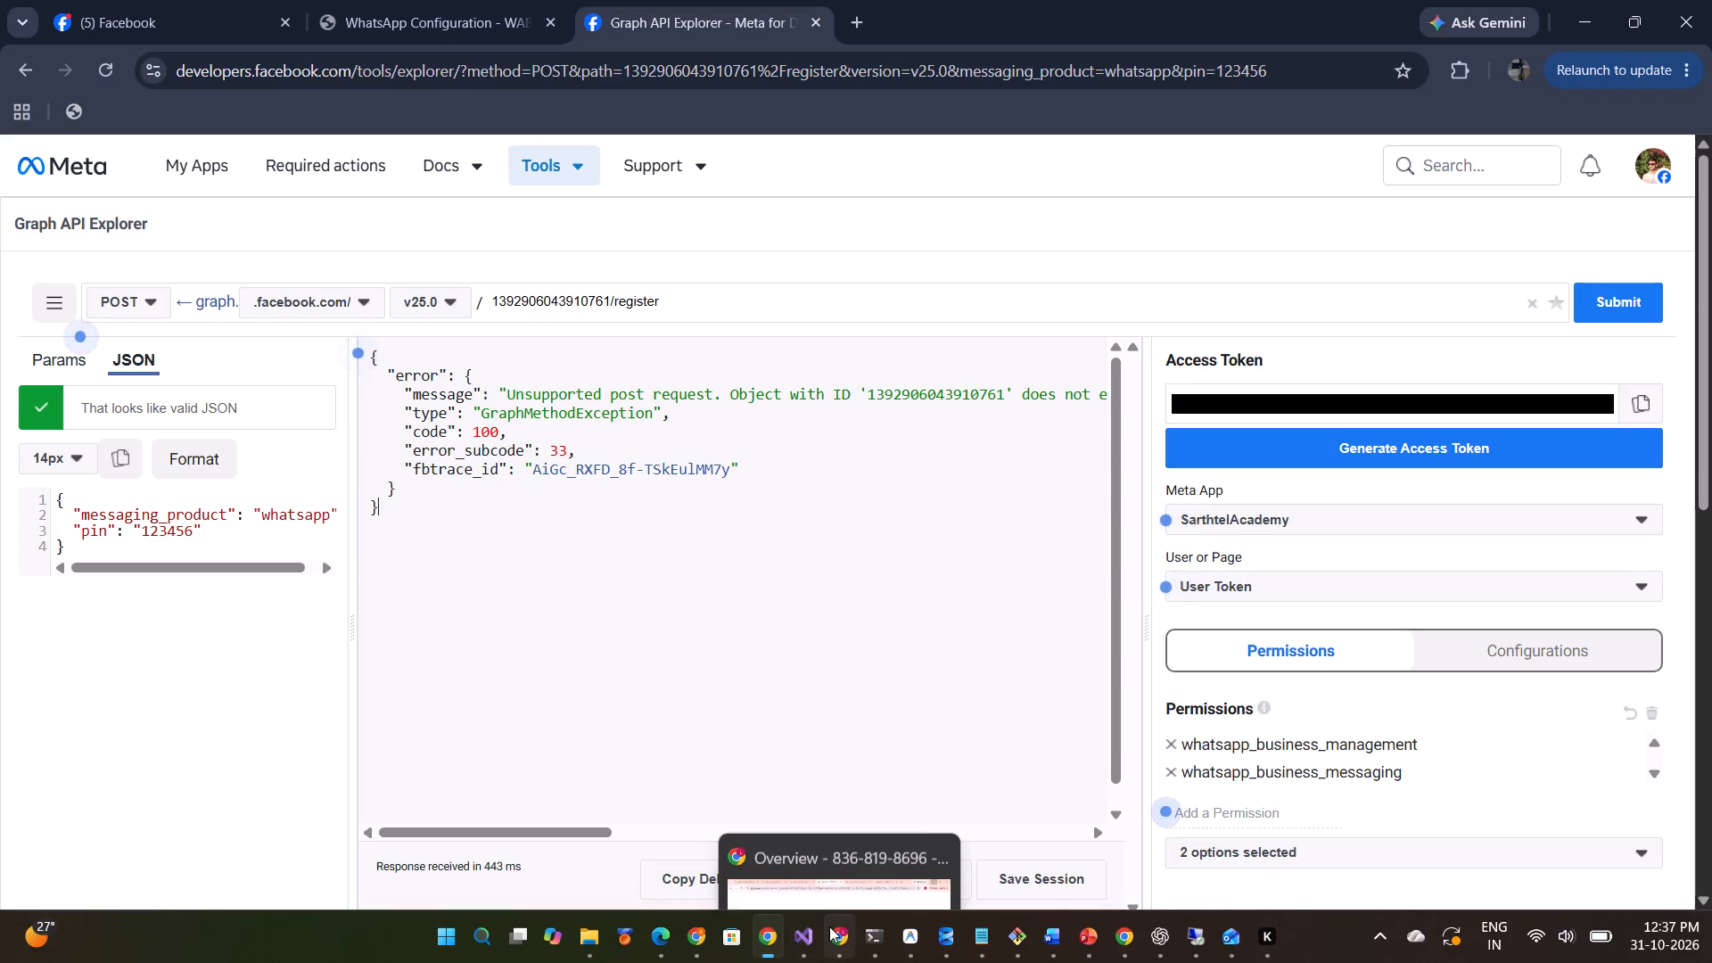
Examine the available API versions and read the full error message in the response to the register request.
{"action": "left_click", "coordinate": [830, 575]}
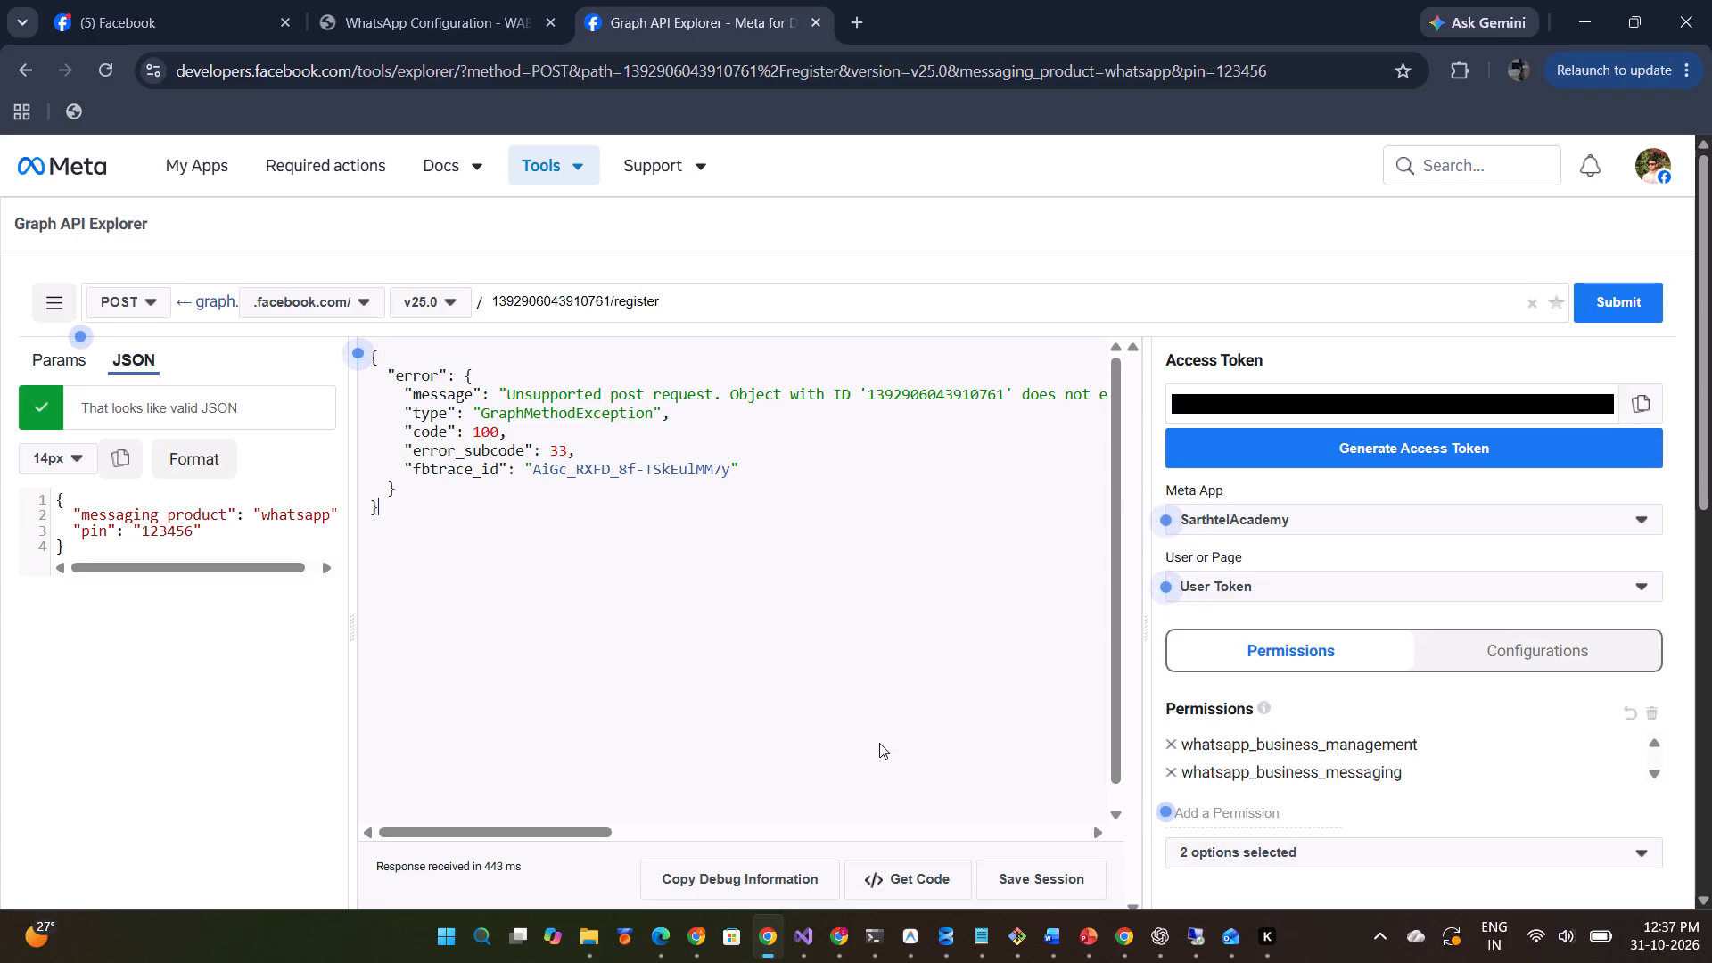
{"action": "left_click", "coordinate": [449, 301]}
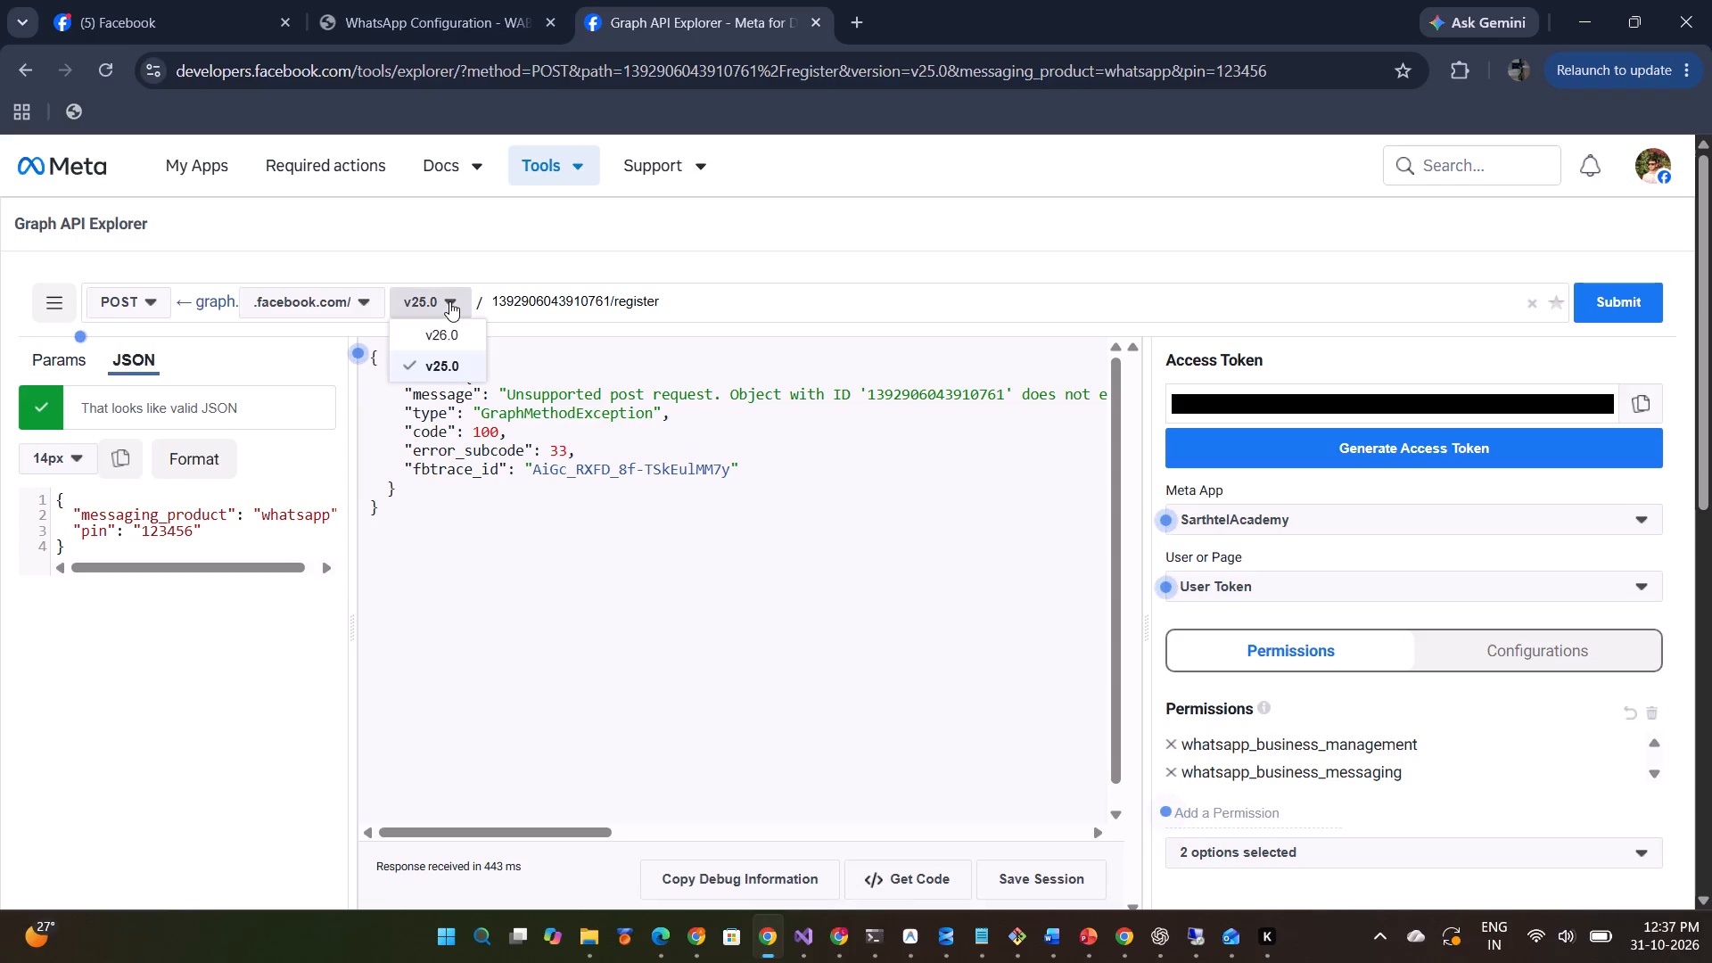
{"action": "left_click", "coordinate": [569, 570]}
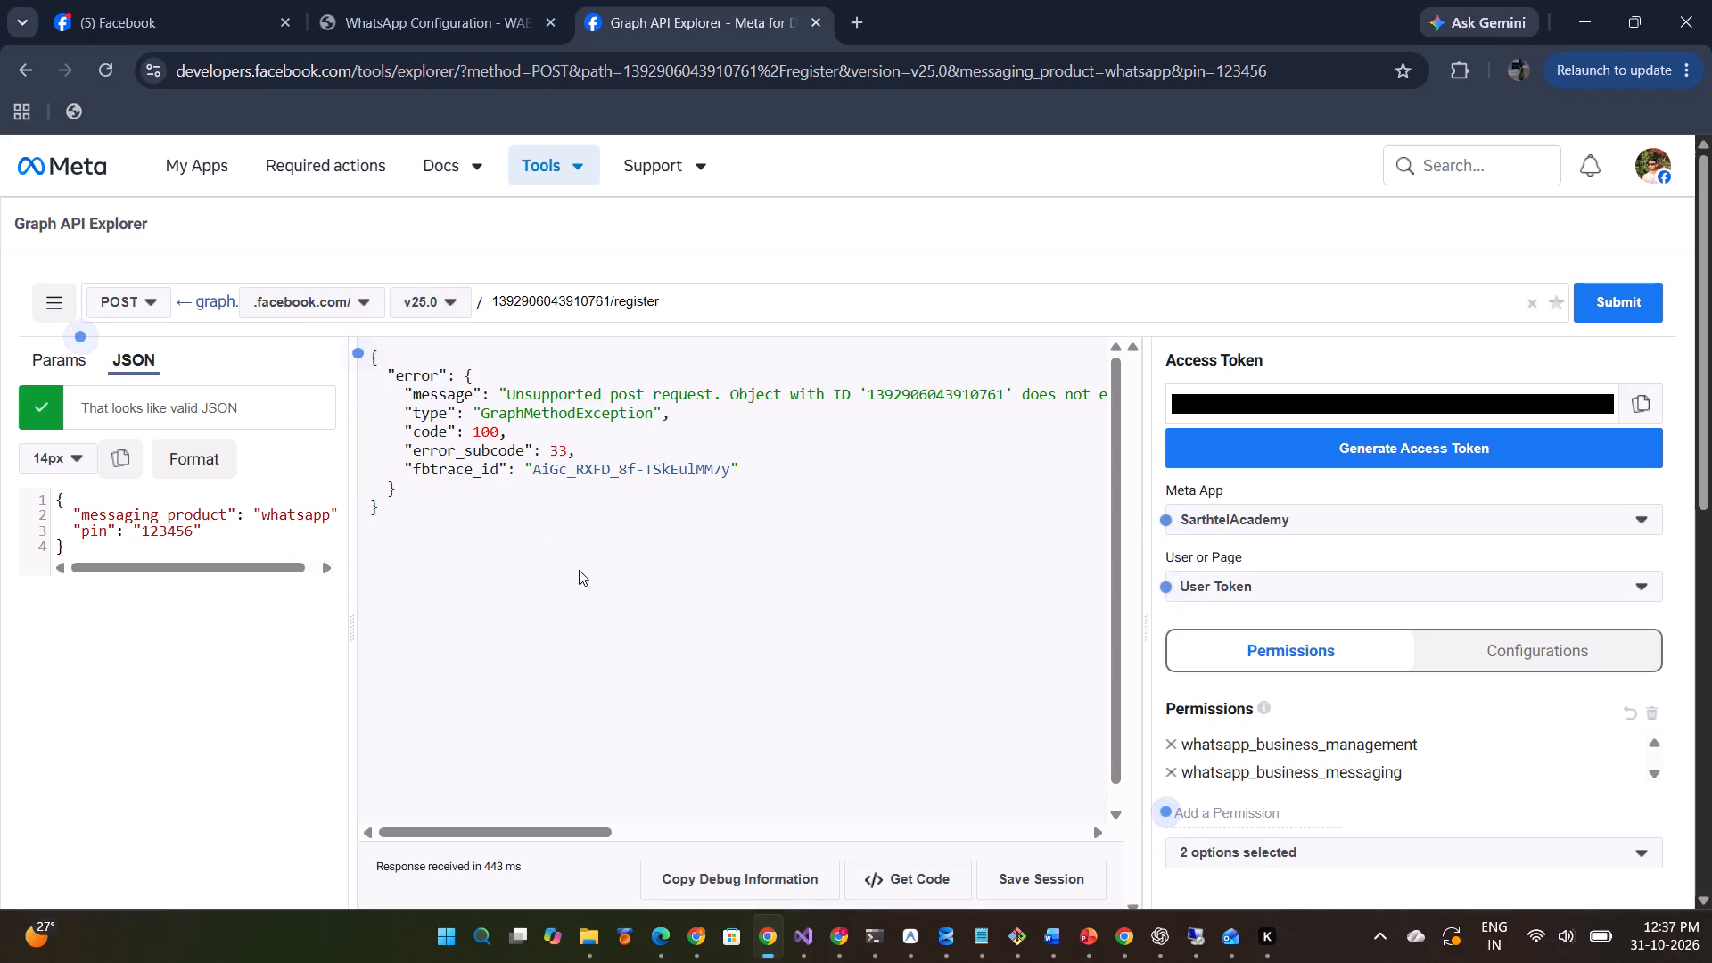
{"action": "scroll", "coordinate": [633, 464], "scroll_direction": "left", "scroll_amount": 1}
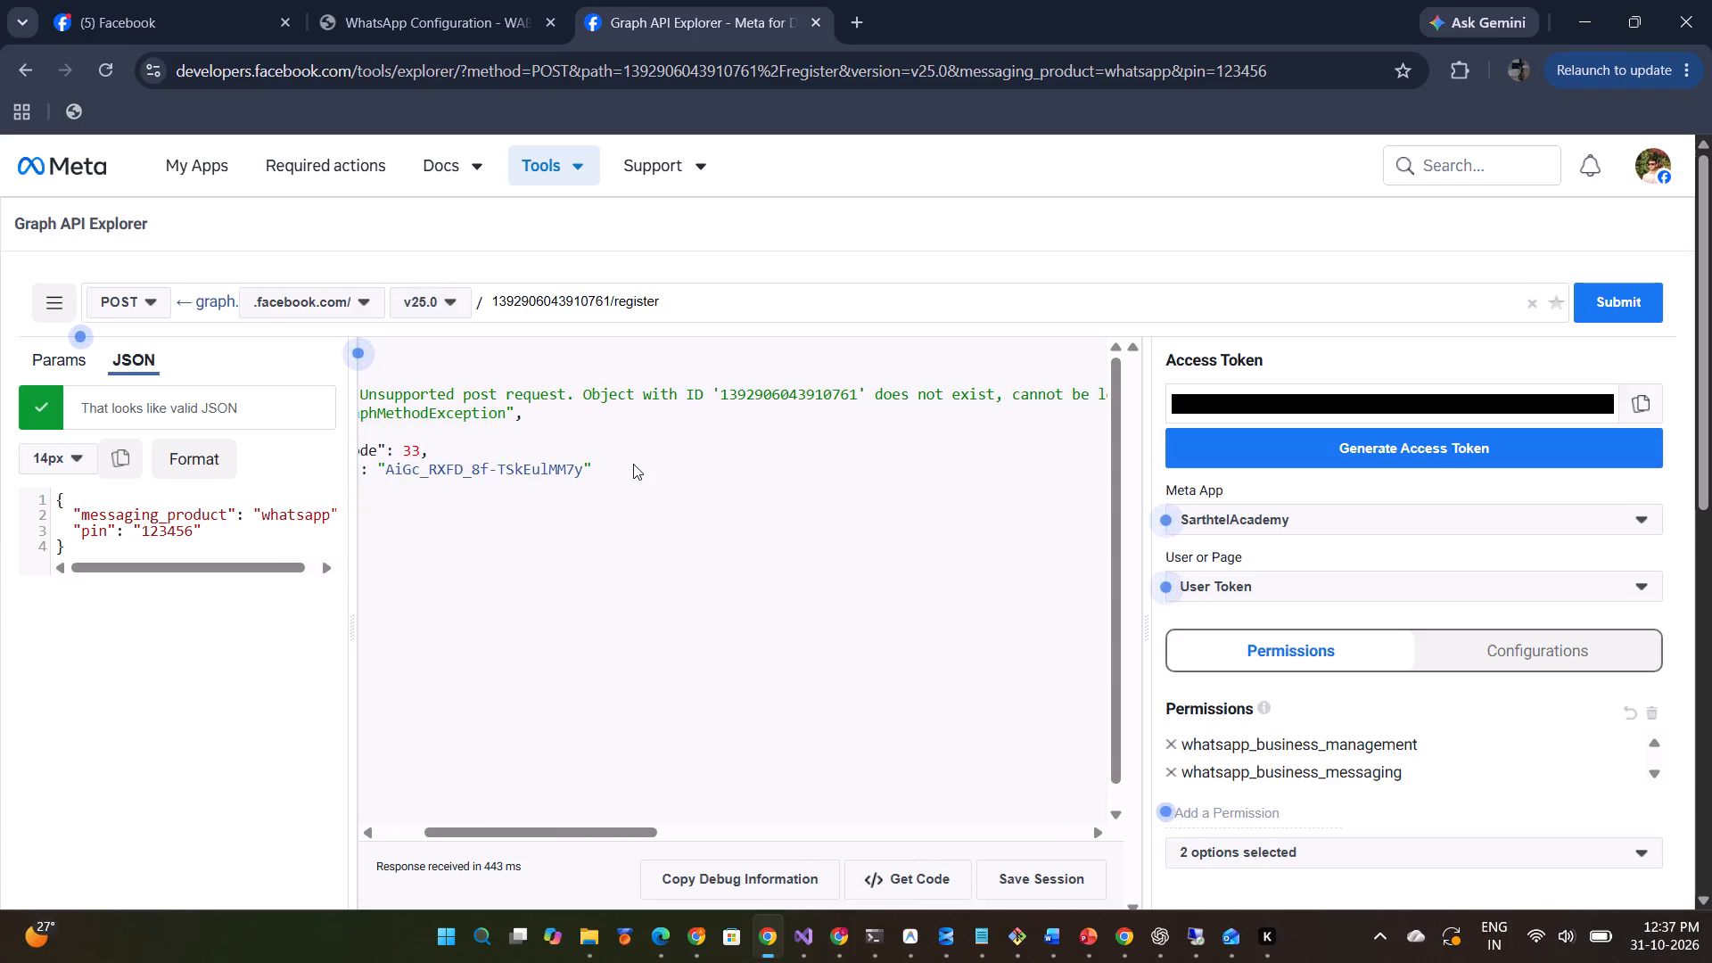
{"action": "scroll", "coordinate": [633, 464], "scroll_direction": "left", "scroll_amount": 1}
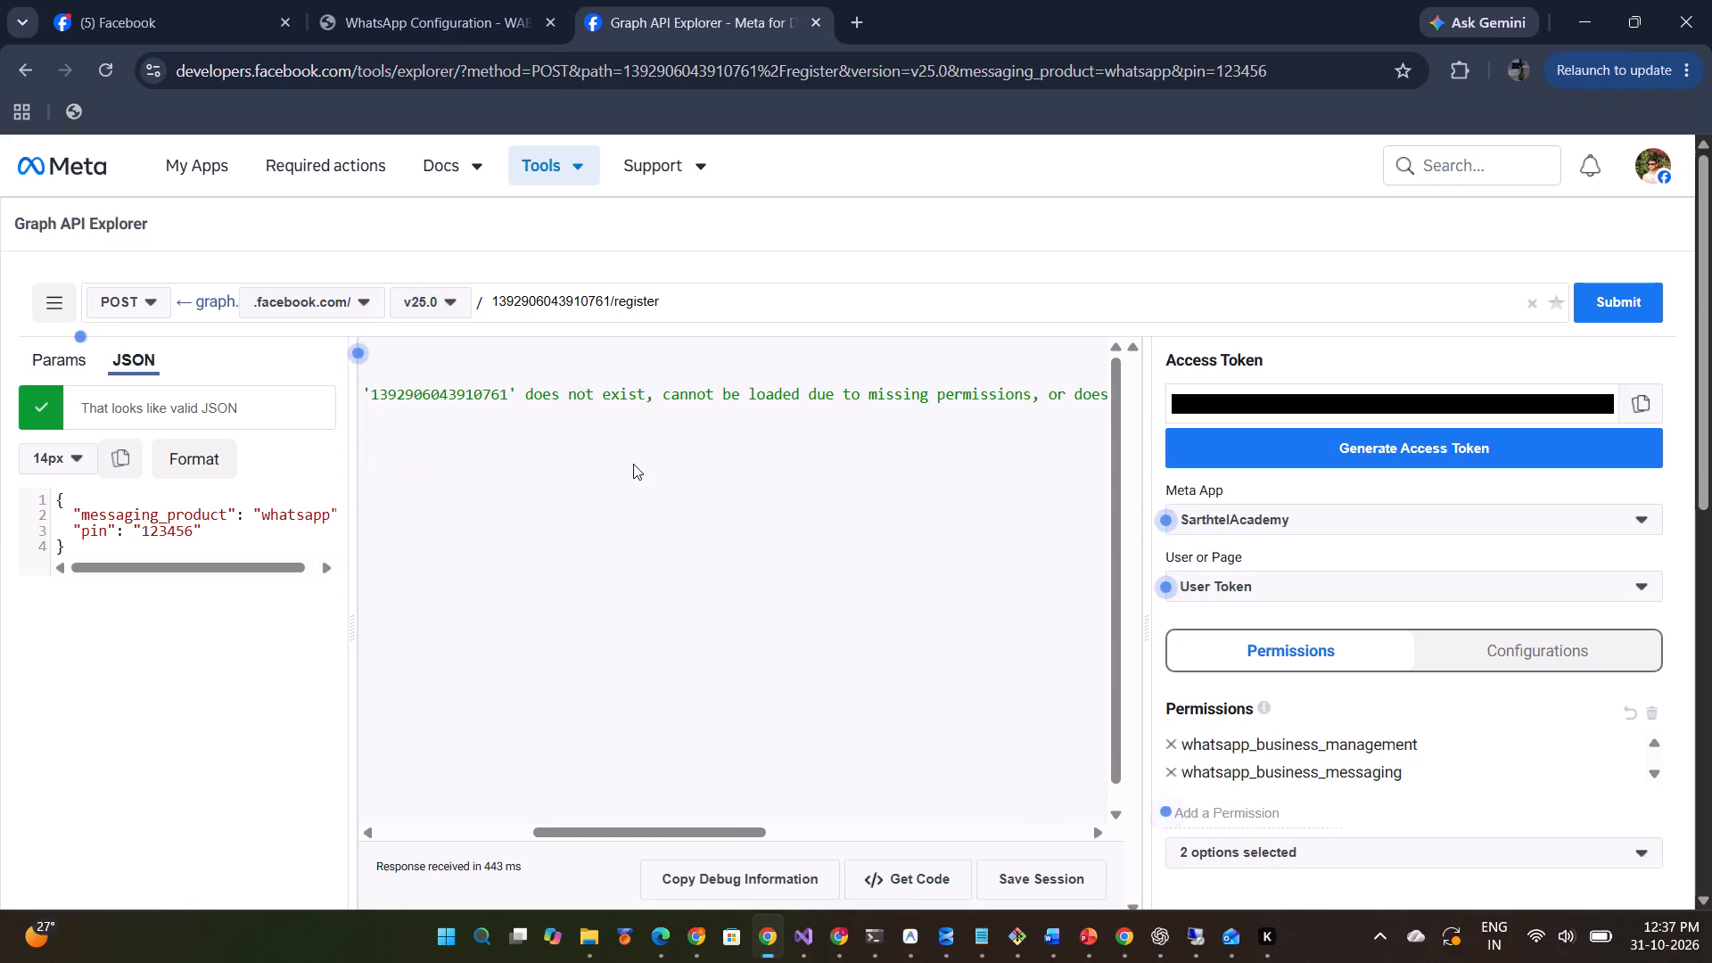
{"action": "scroll", "coordinate": [633, 464], "scroll_direction": "left", "scroll_amount": 1}
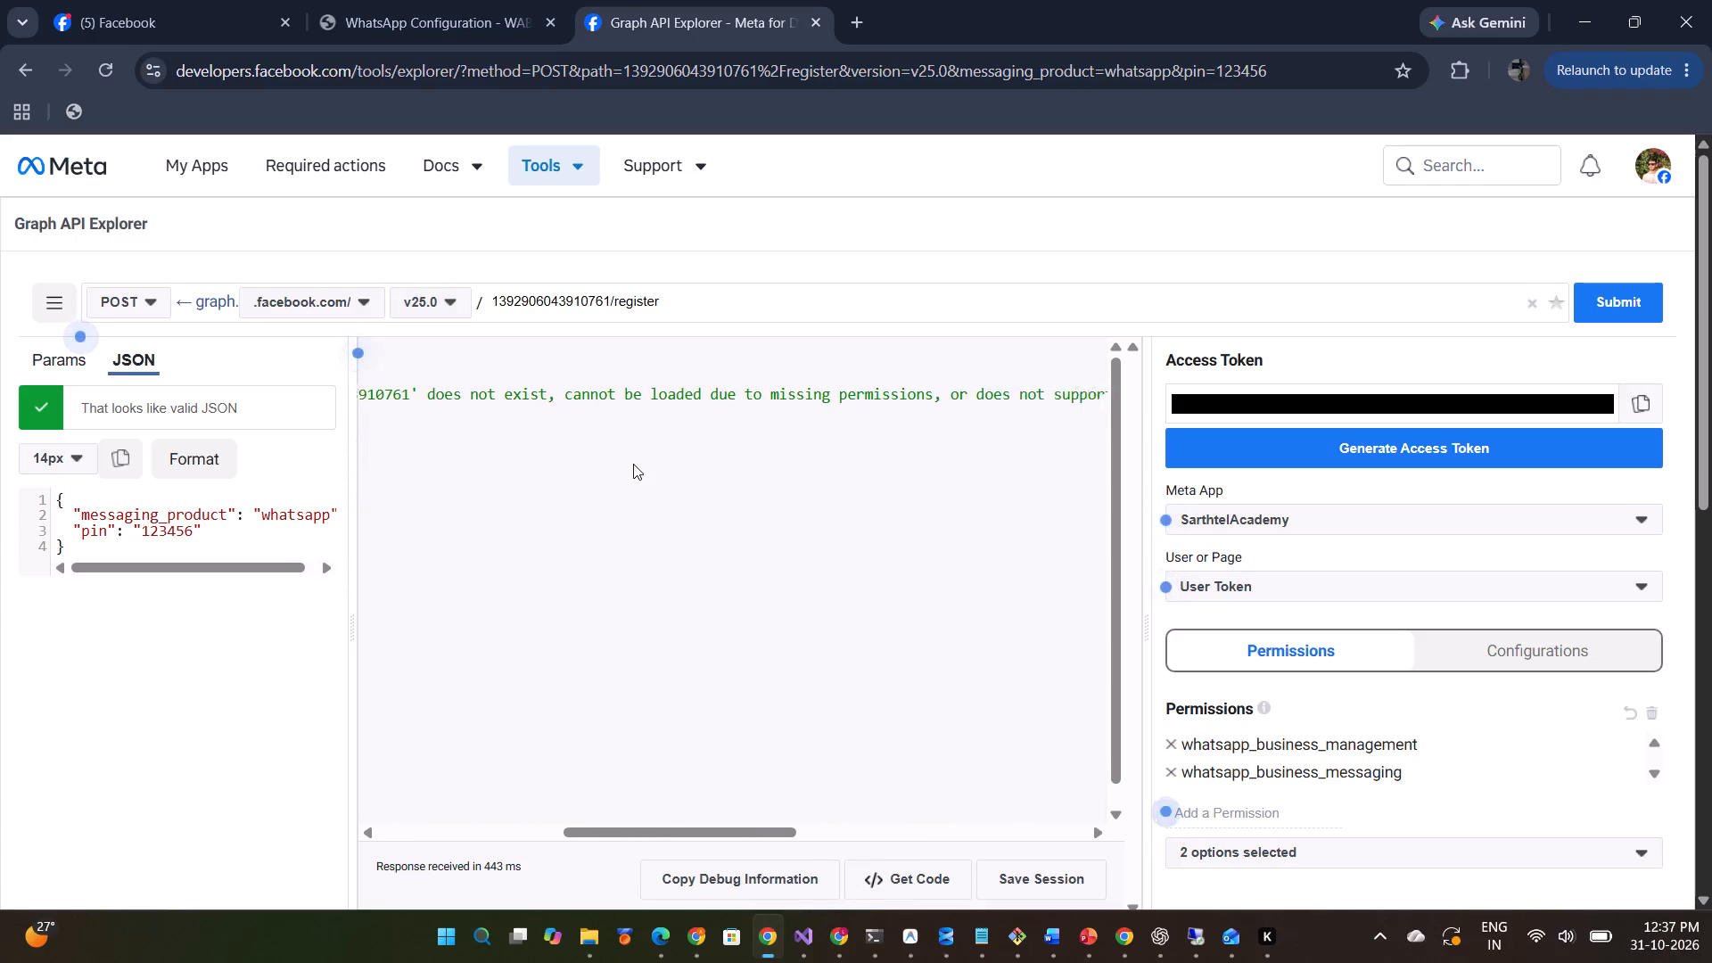
{"action": "scroll", "coordinate": [633, 464], "scroll_direction": "left", "scroll_amount": 1}
Search the permissions for wa and clear both selected WhatsApp permissions from the access token configuration.
{"action": "left_click", "coordinate": [1240, 808]}
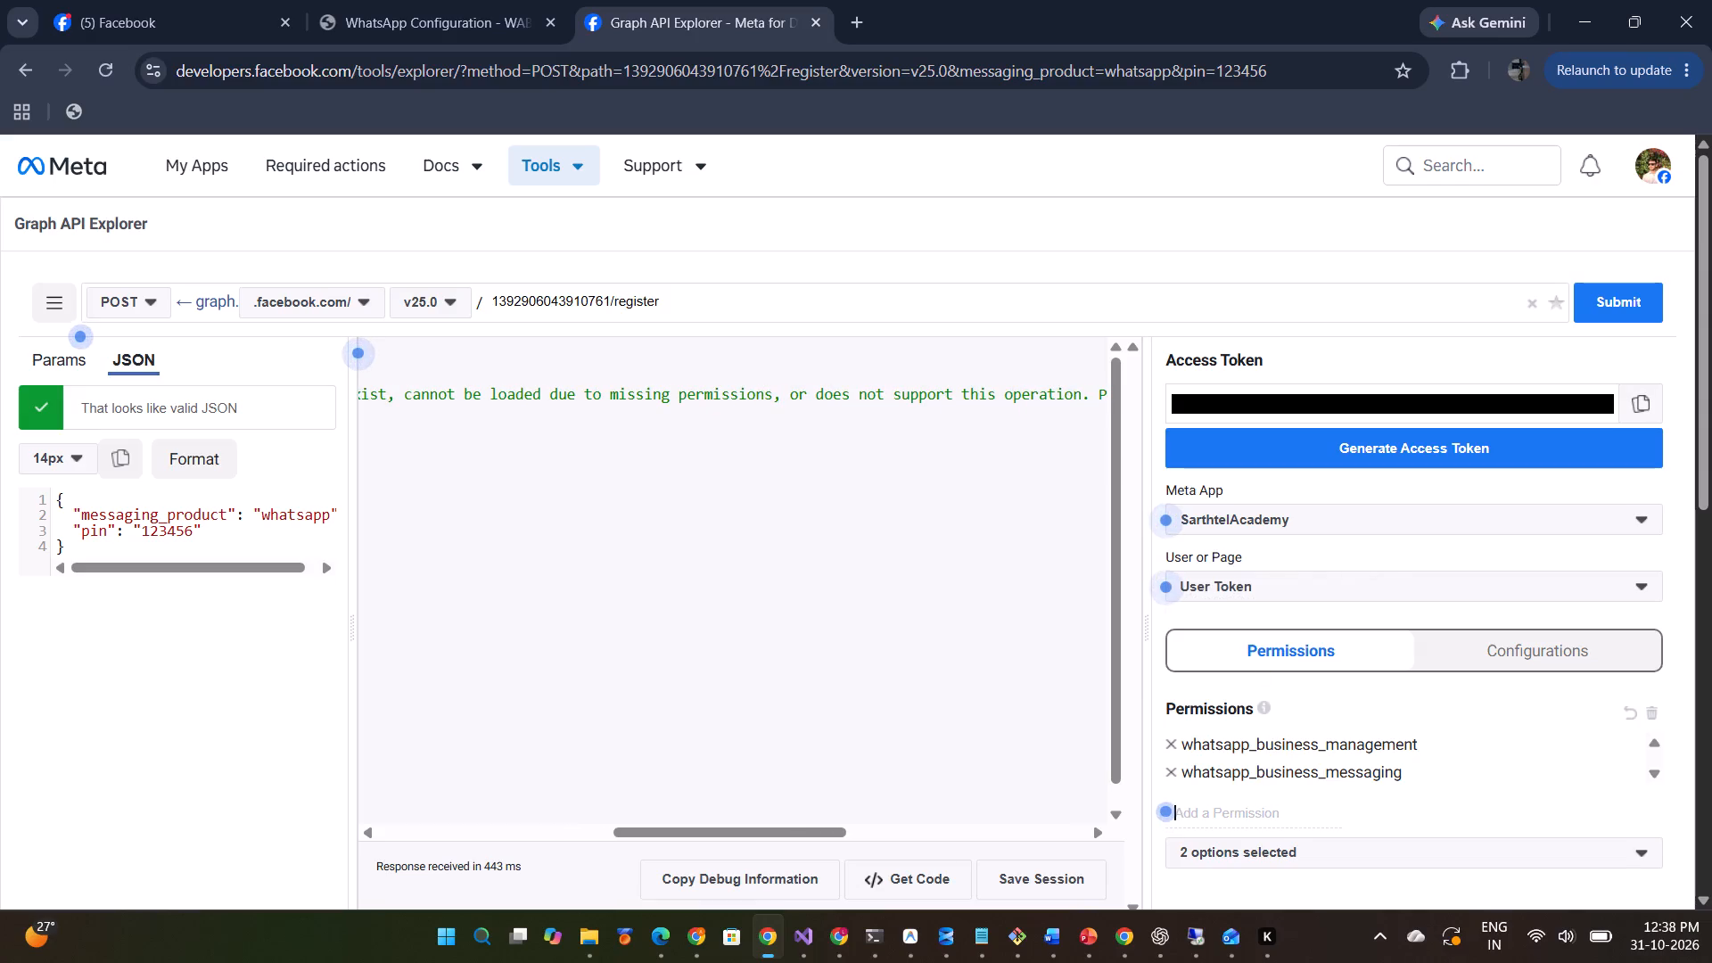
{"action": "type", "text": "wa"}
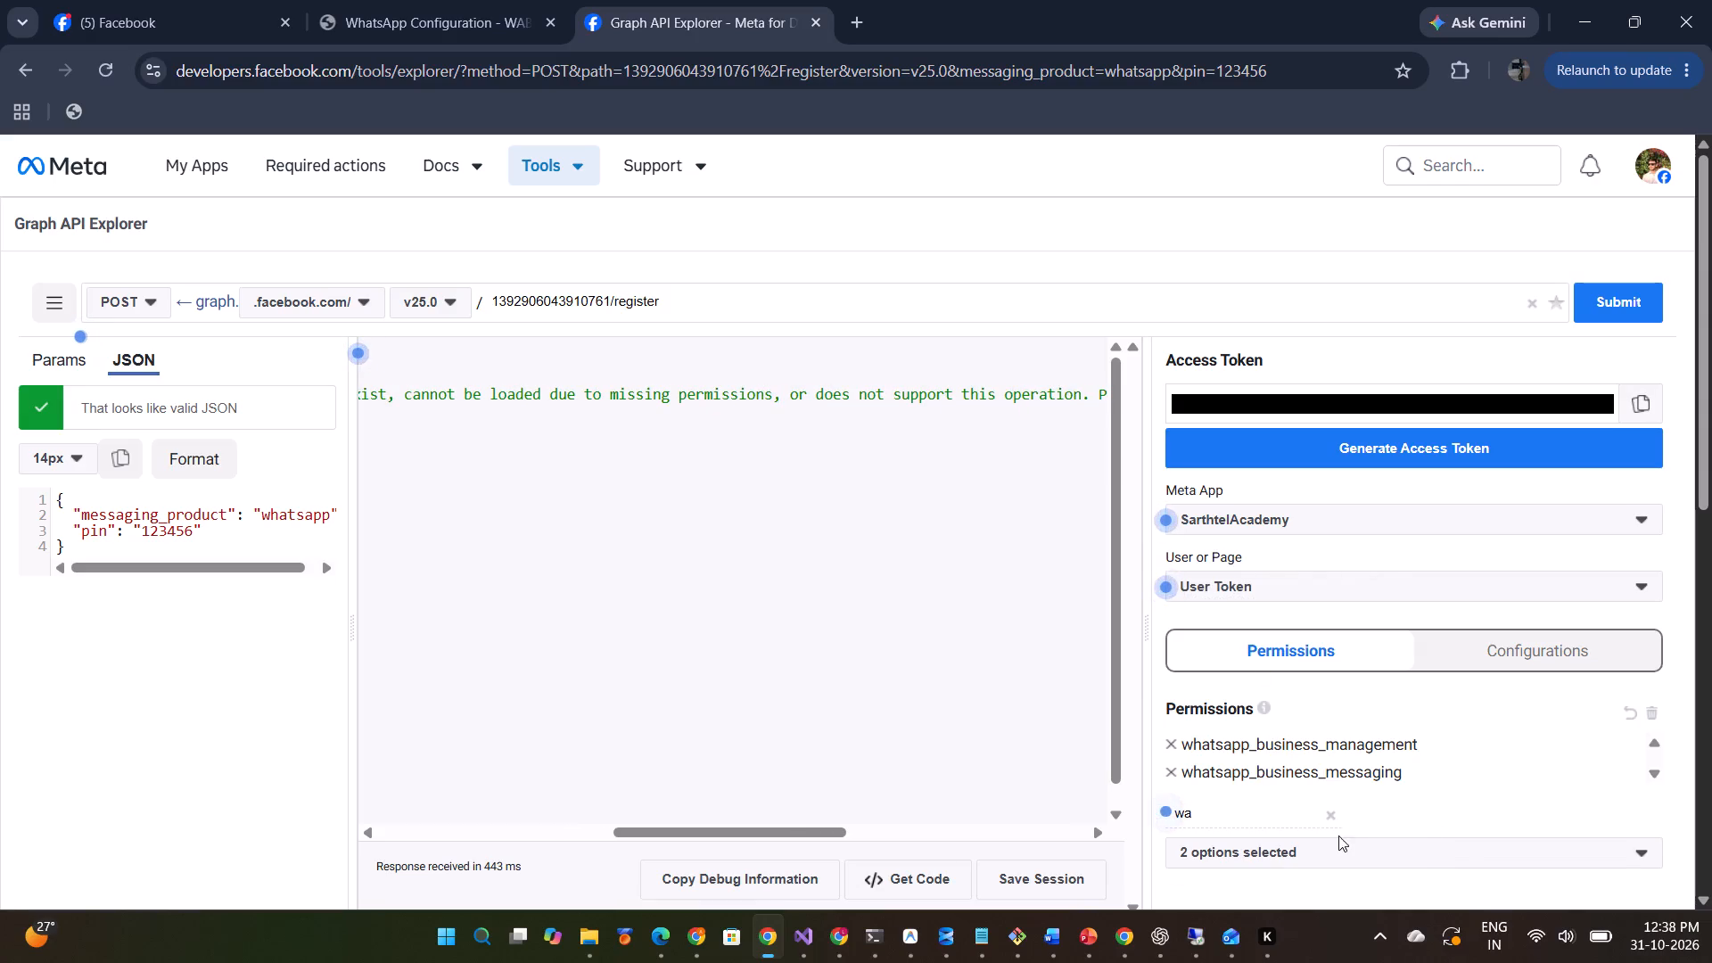
{"action": "left_click", "coordinate": [1651, 720]}
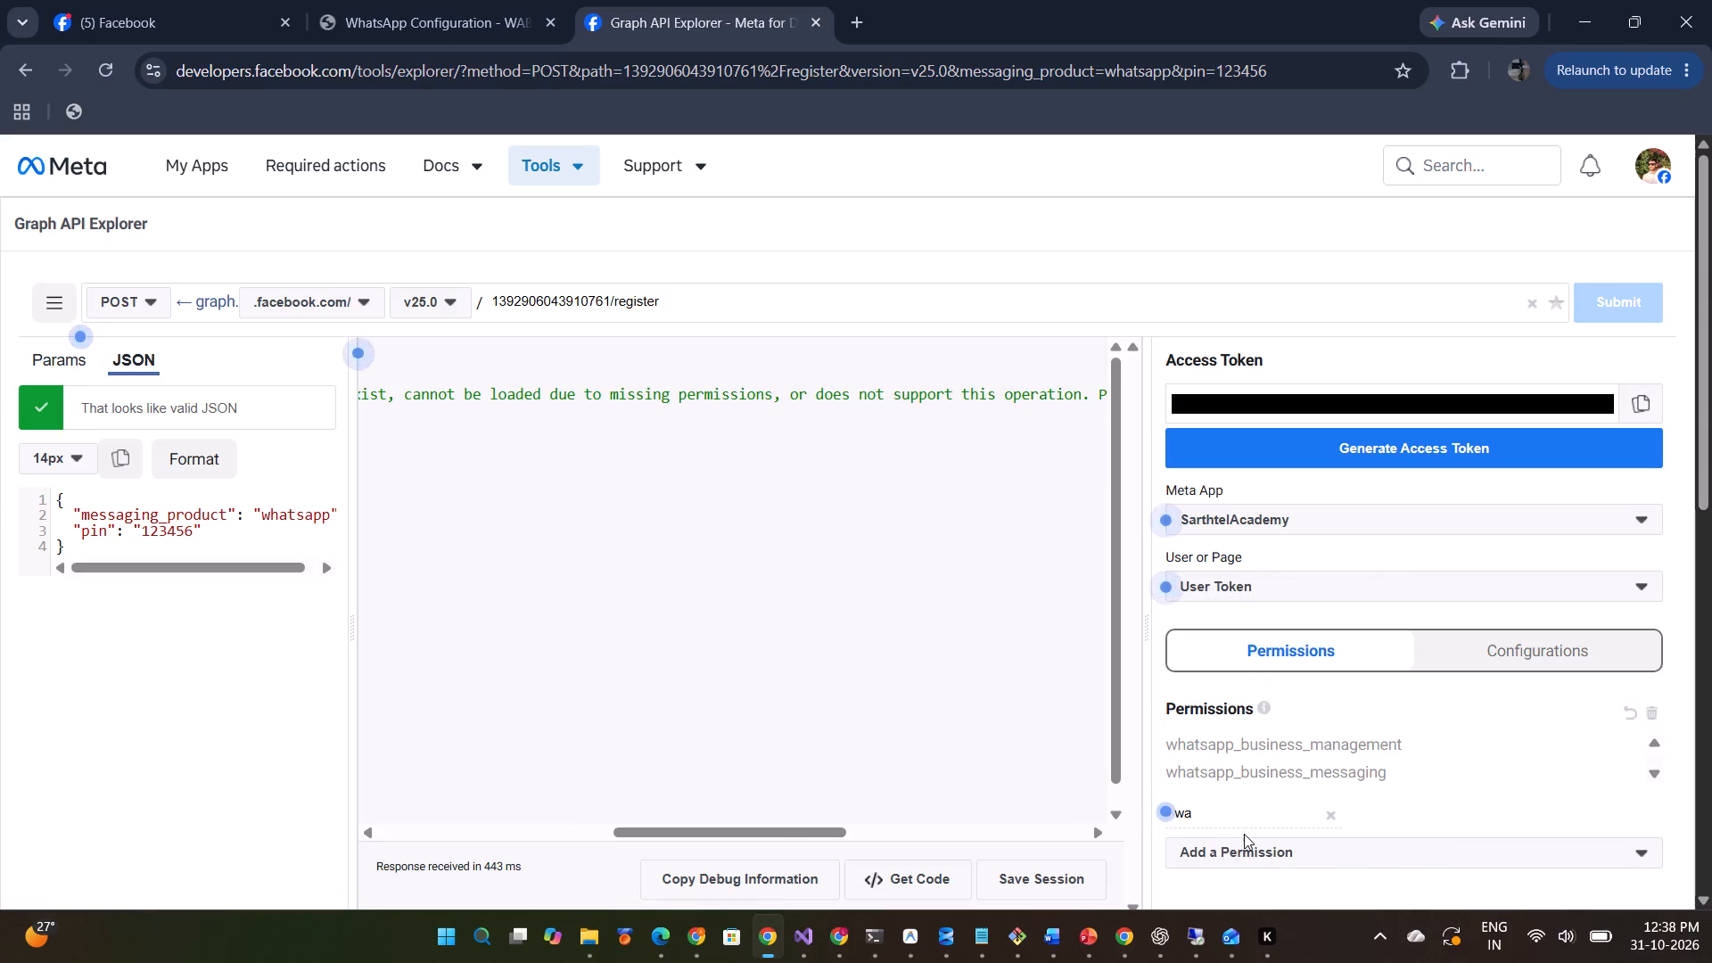
Look through the permission categories and add the whatsapp_business_messaging permission by searching for wa.
{"action": "left_click", "coordinate": [1311, 853]}
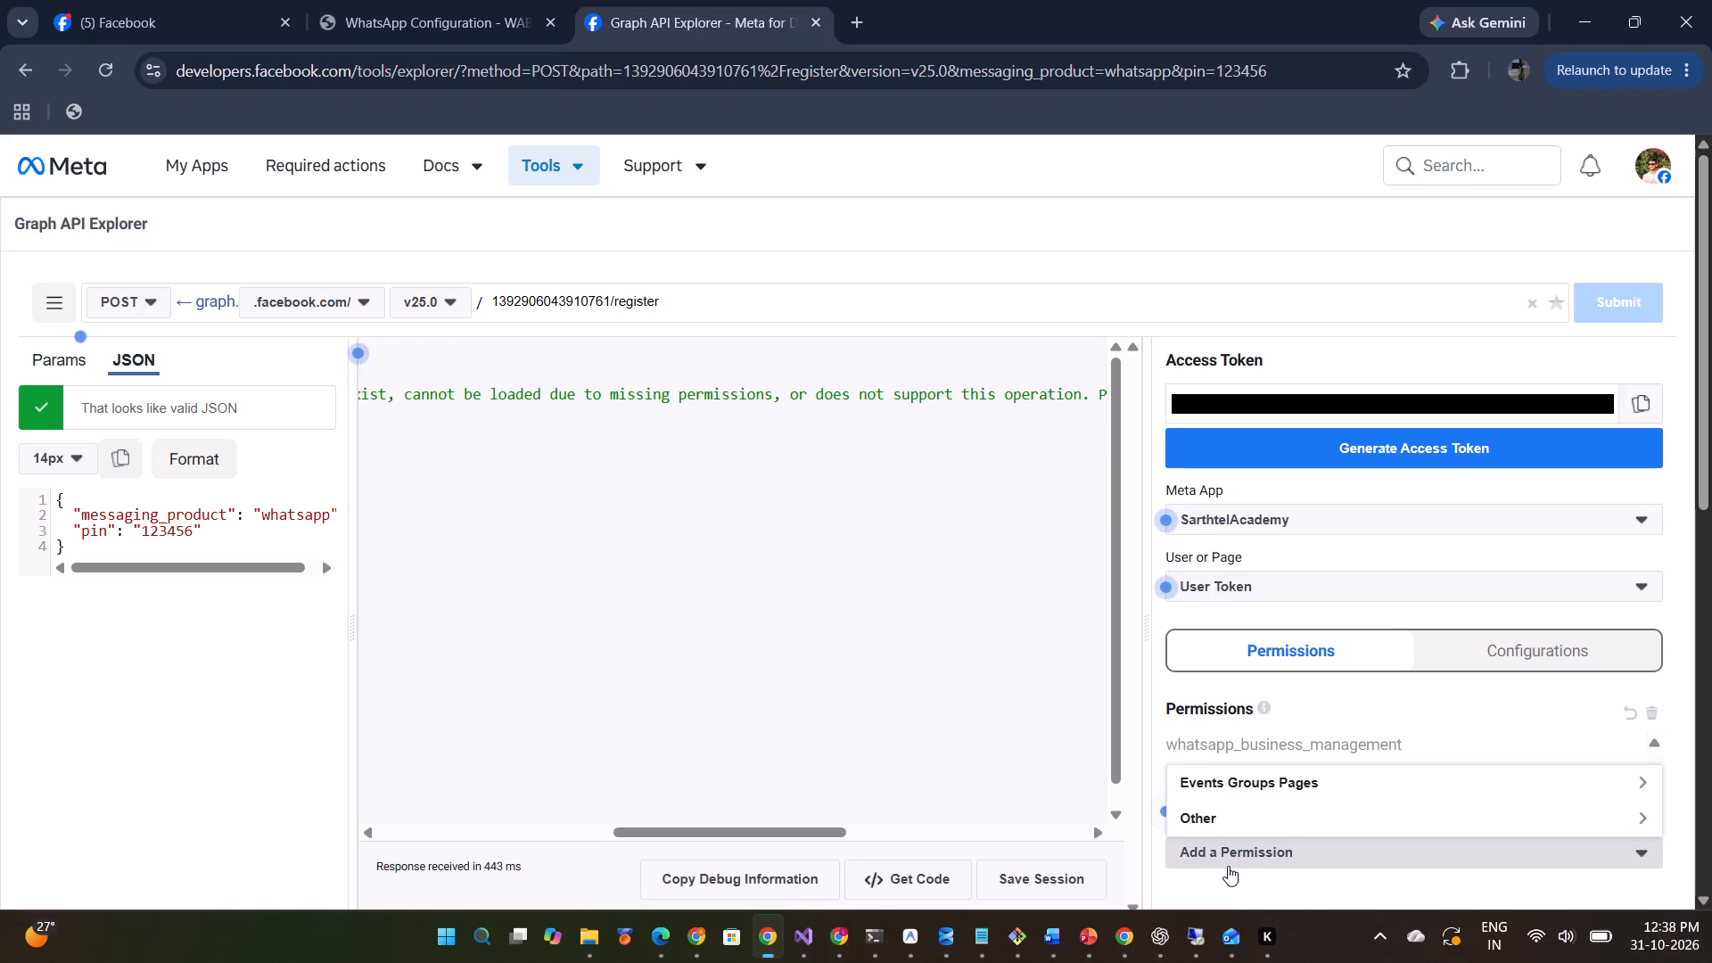
{"action": "left_click", "coordinate": [1228, 854]}
{"action": "left_click", "coordinate": [1224, 816]}
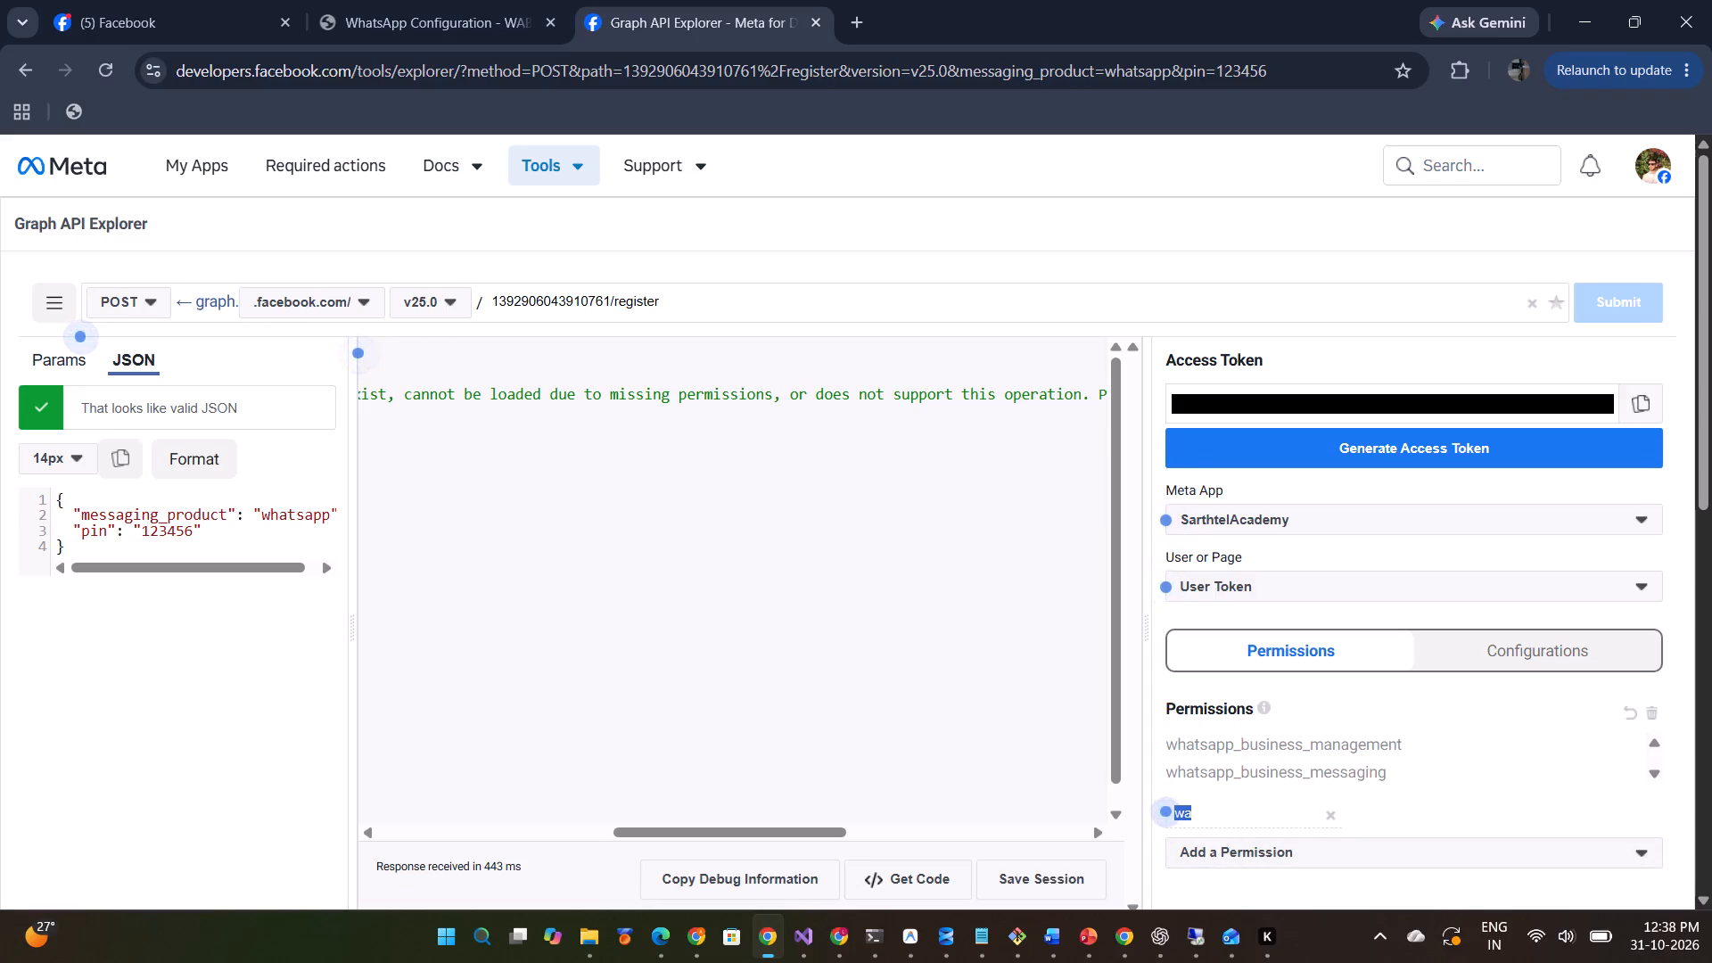
{"action": "left_click", "coordinate": [1651, 737]}
{"action": "left_click", "coordinate": [1651, 742]}
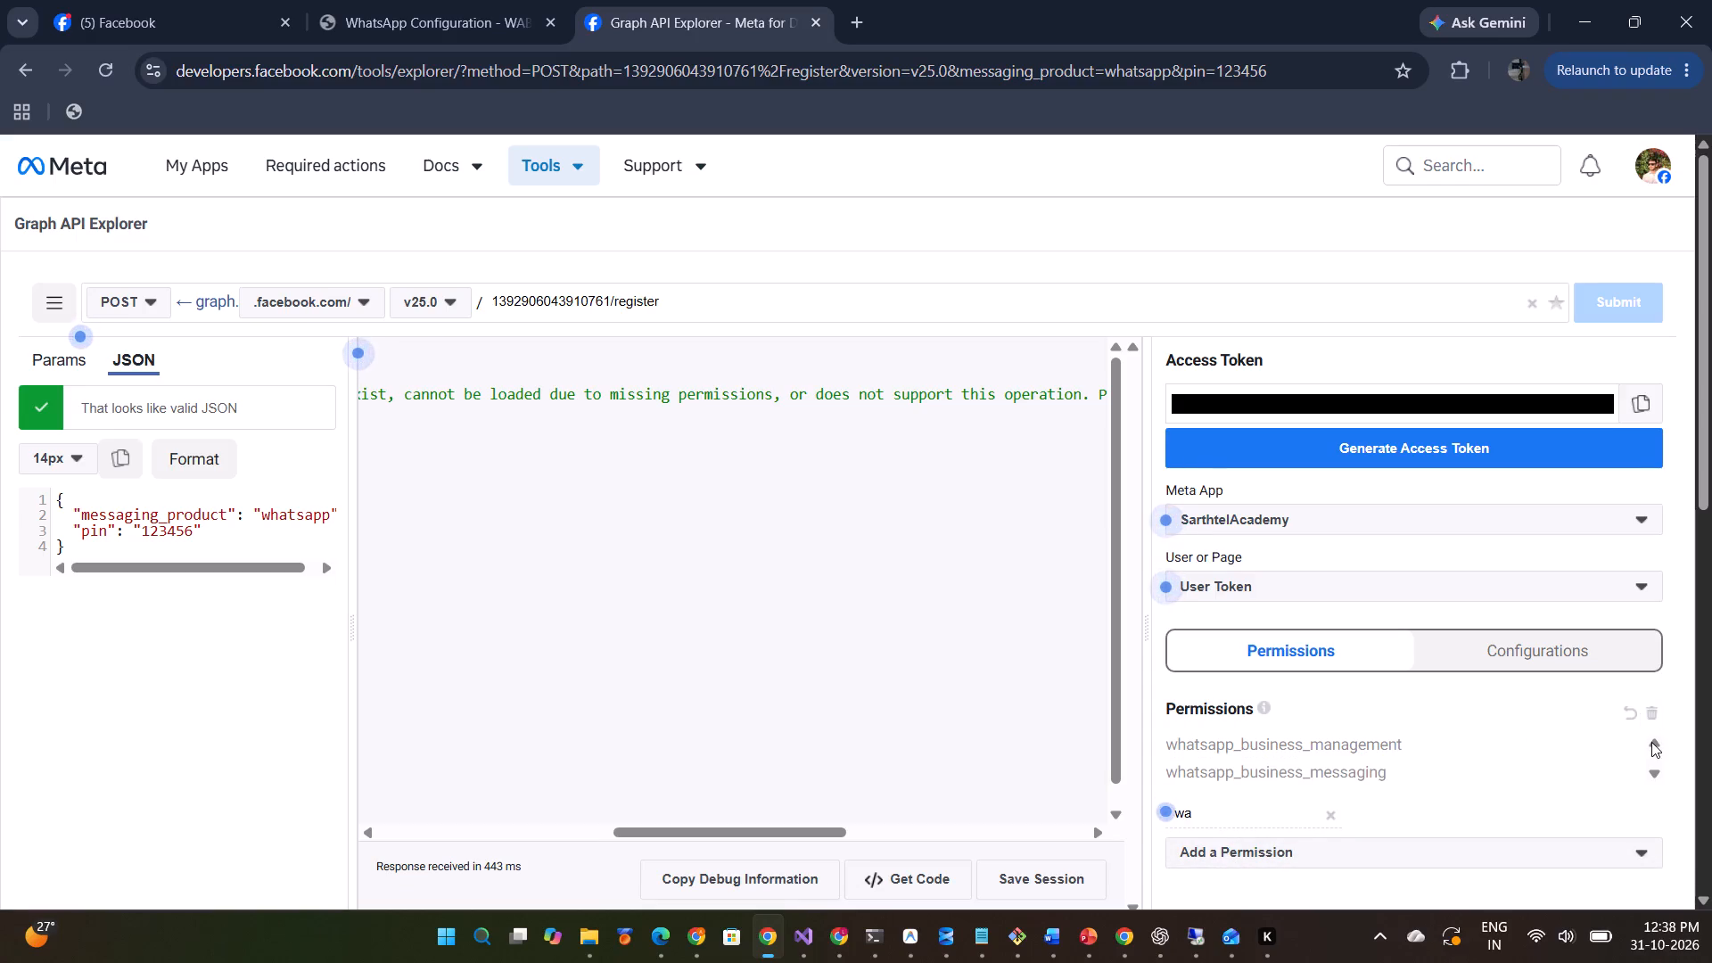
{"action": "left_click", "coordinate": [1651, 741]}
{"action": "left_click_drag", "start_coordinate": [1216, 811], "coordinate": [1148, 818]}
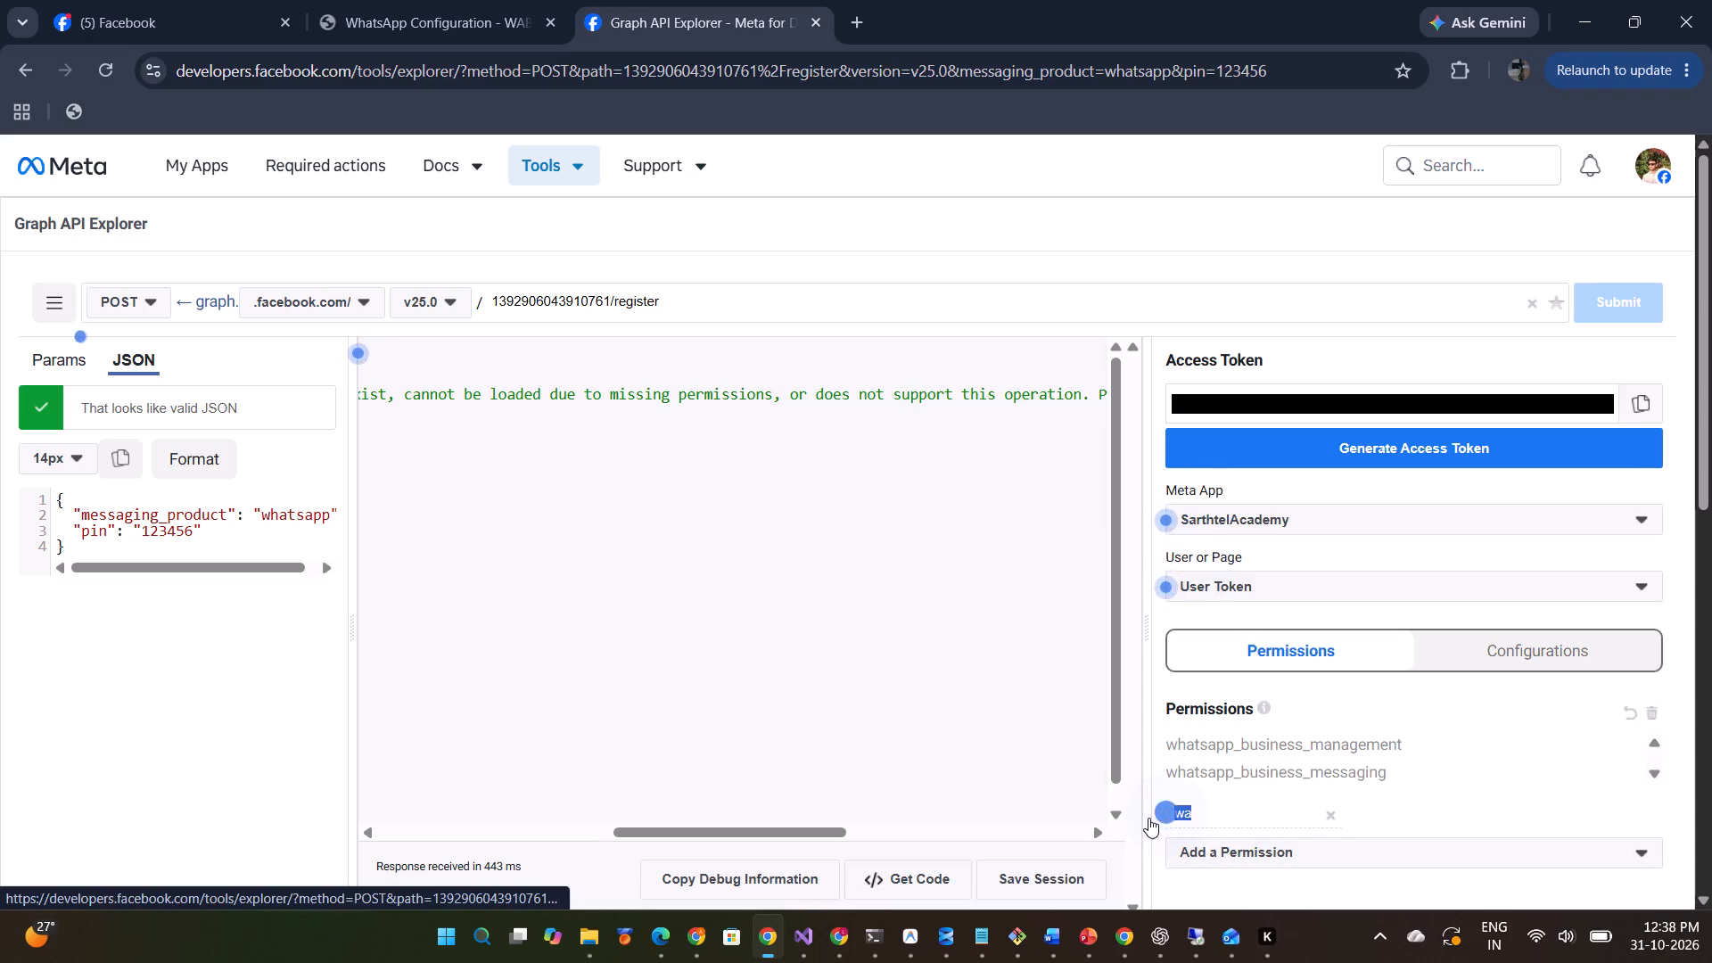
{"action": "key", "text": "BackSpace"}
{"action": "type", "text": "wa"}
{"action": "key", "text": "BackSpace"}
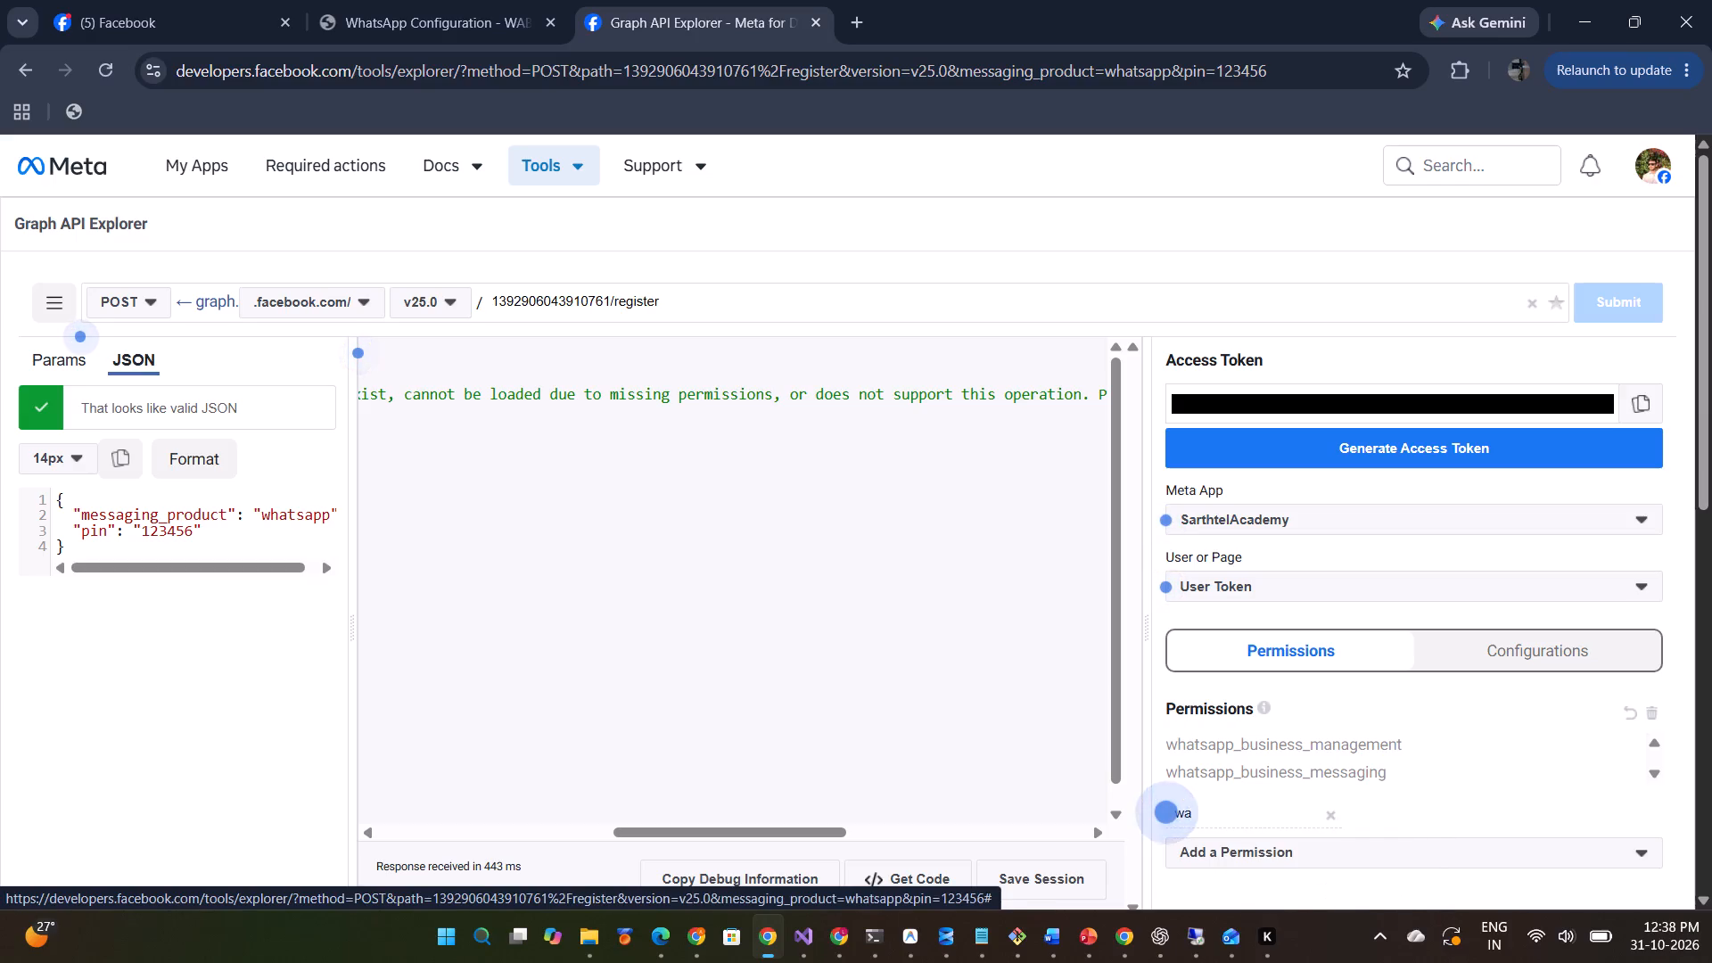
{"action": "left_click", "coordinate": [1317, 838]}
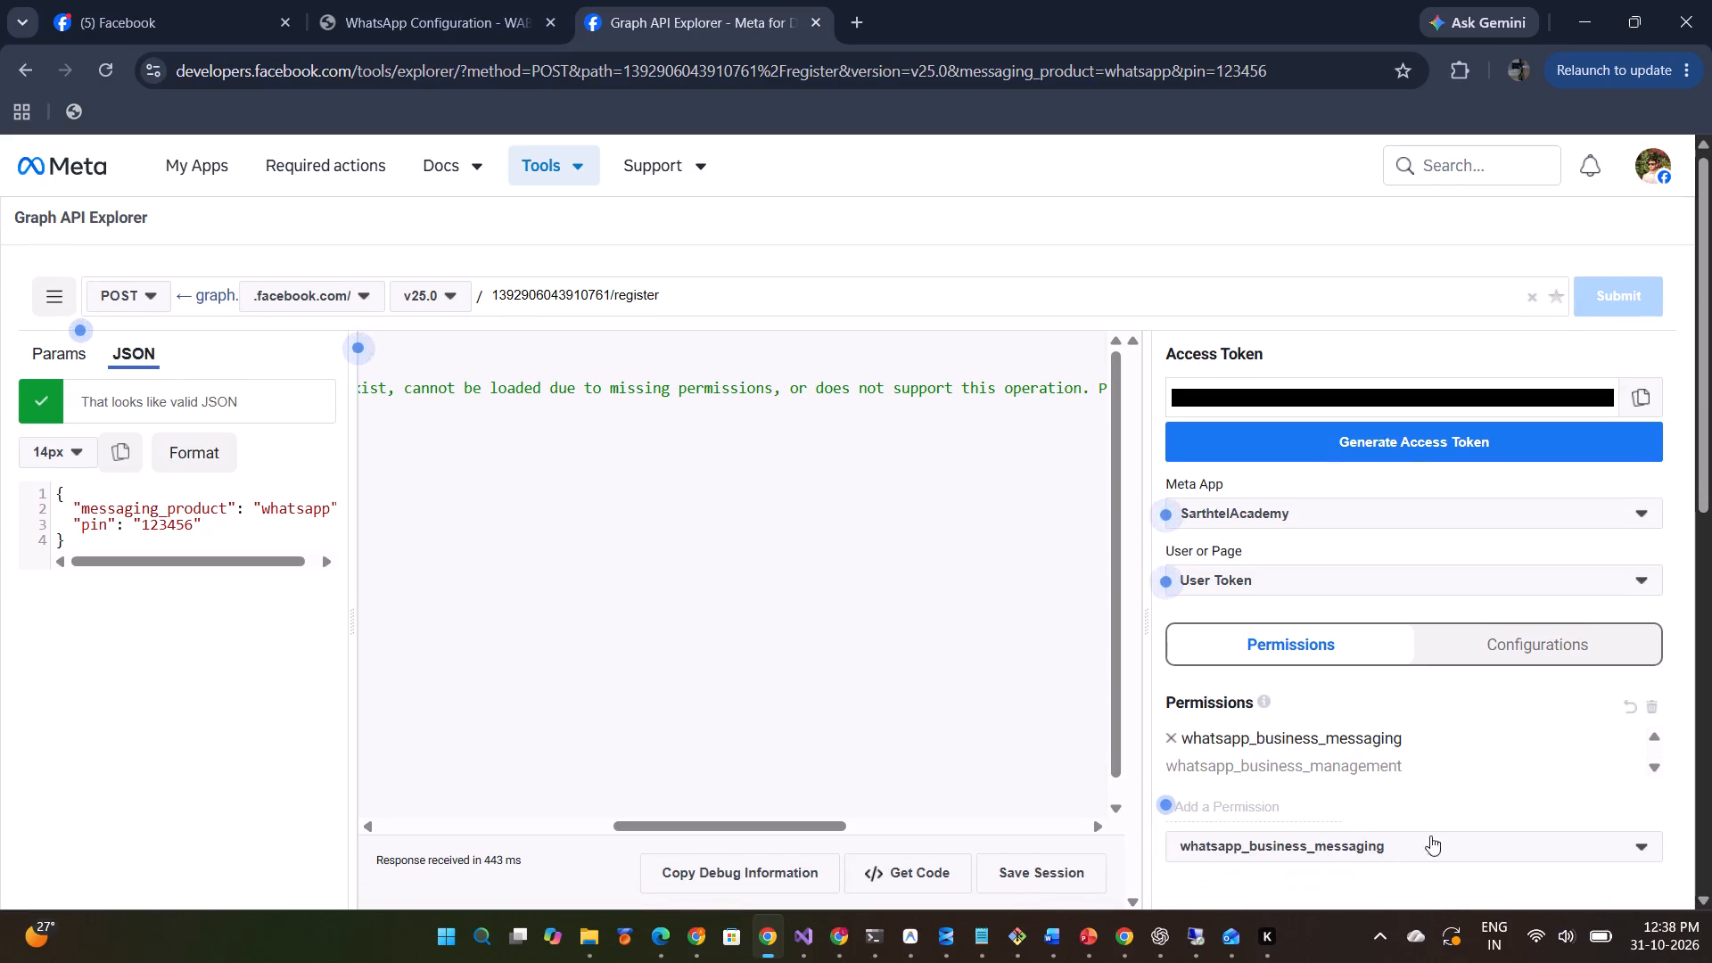
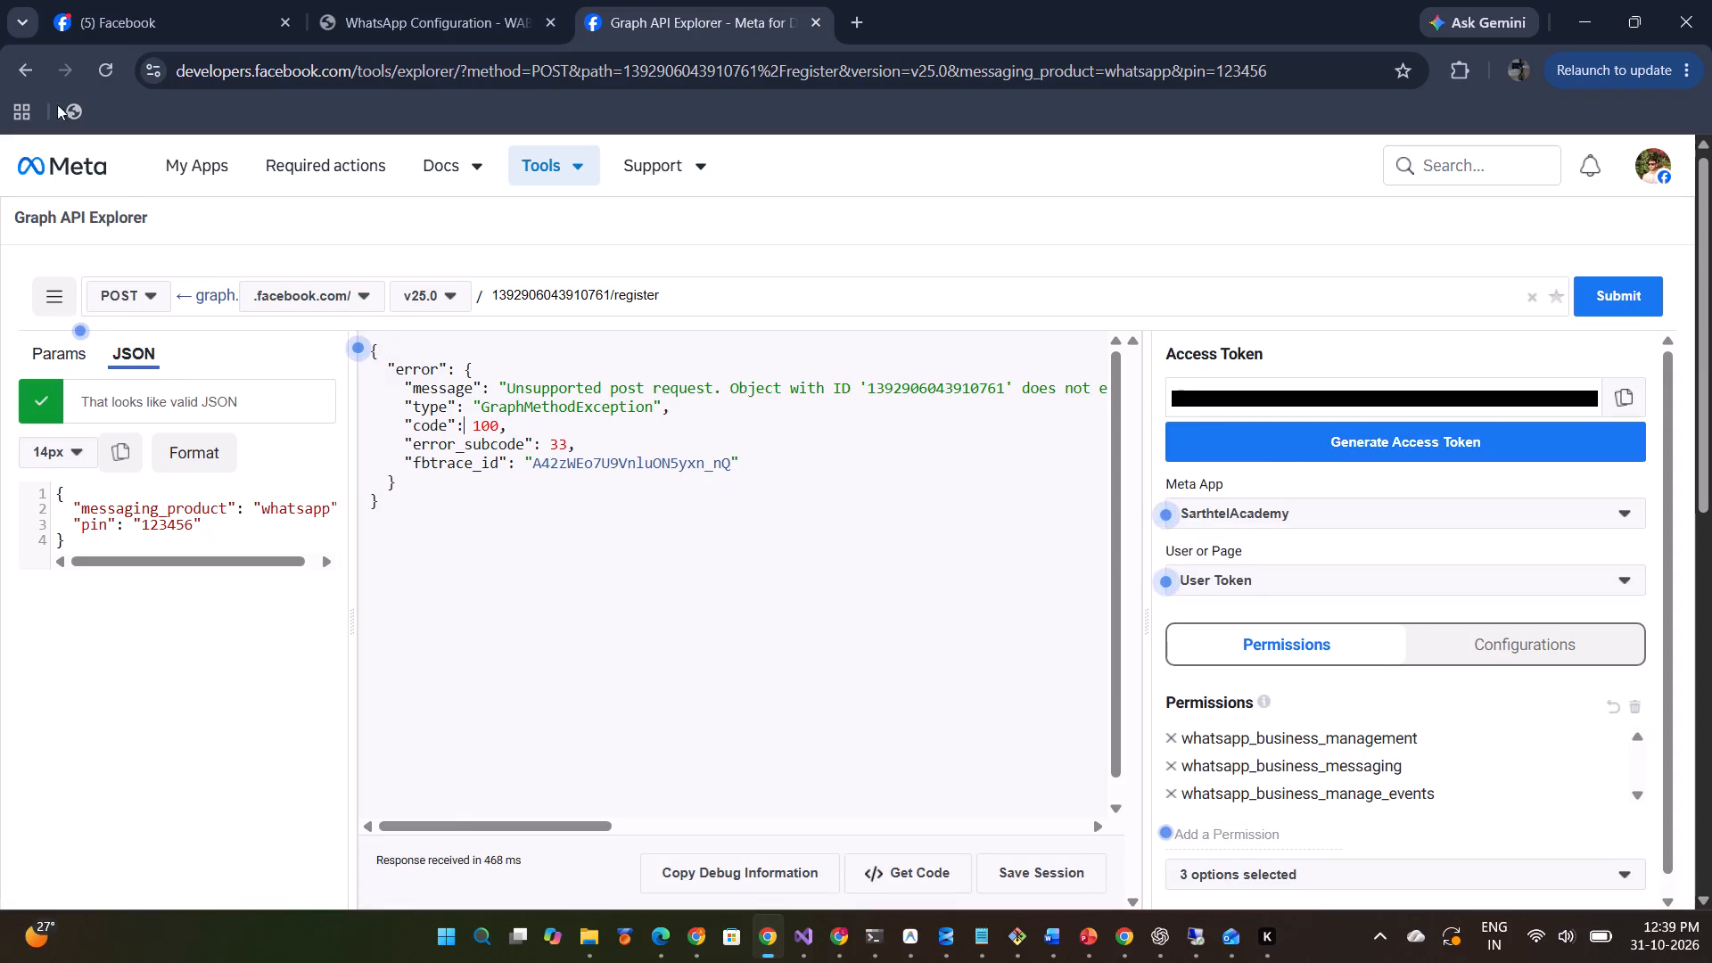
Return from the Graph API Explorer to the SarthTel Pvt Ltd app's WhatsApp use case customization and show the list of available apps.
{"action": "left_click", "coordinate": [26, 72]}
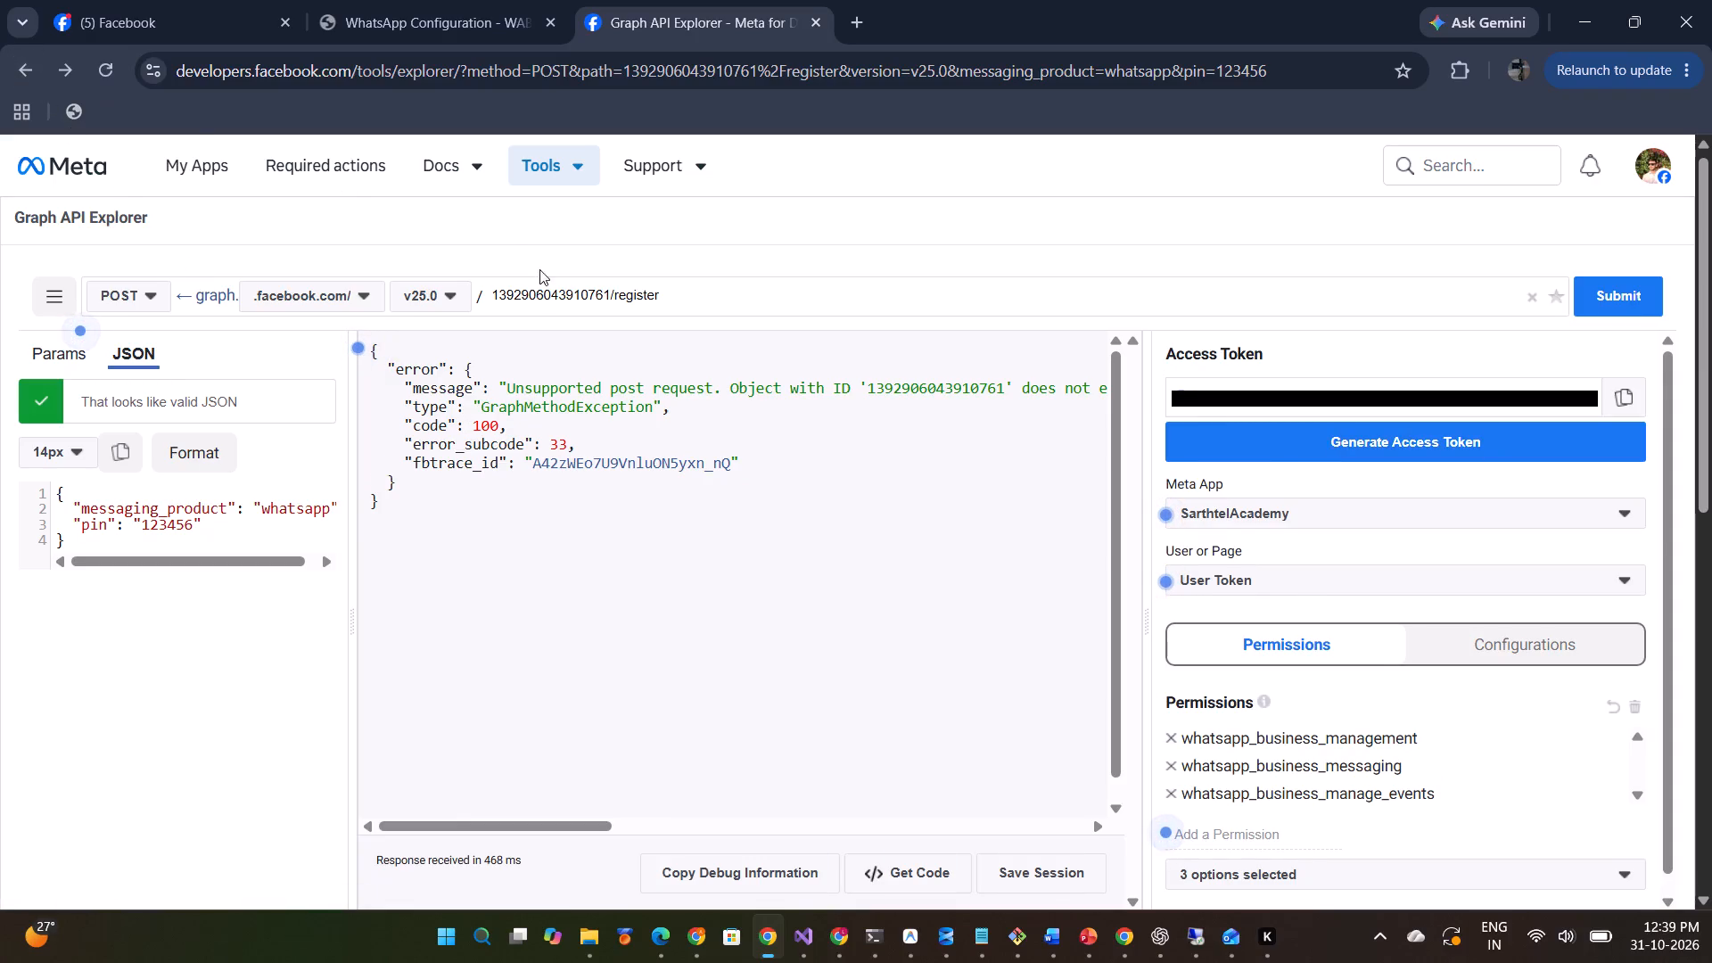
{"action": "left_click", "coordinate": [32, 75]}
{"action": "left_click", "coordinate": [32, 75]}
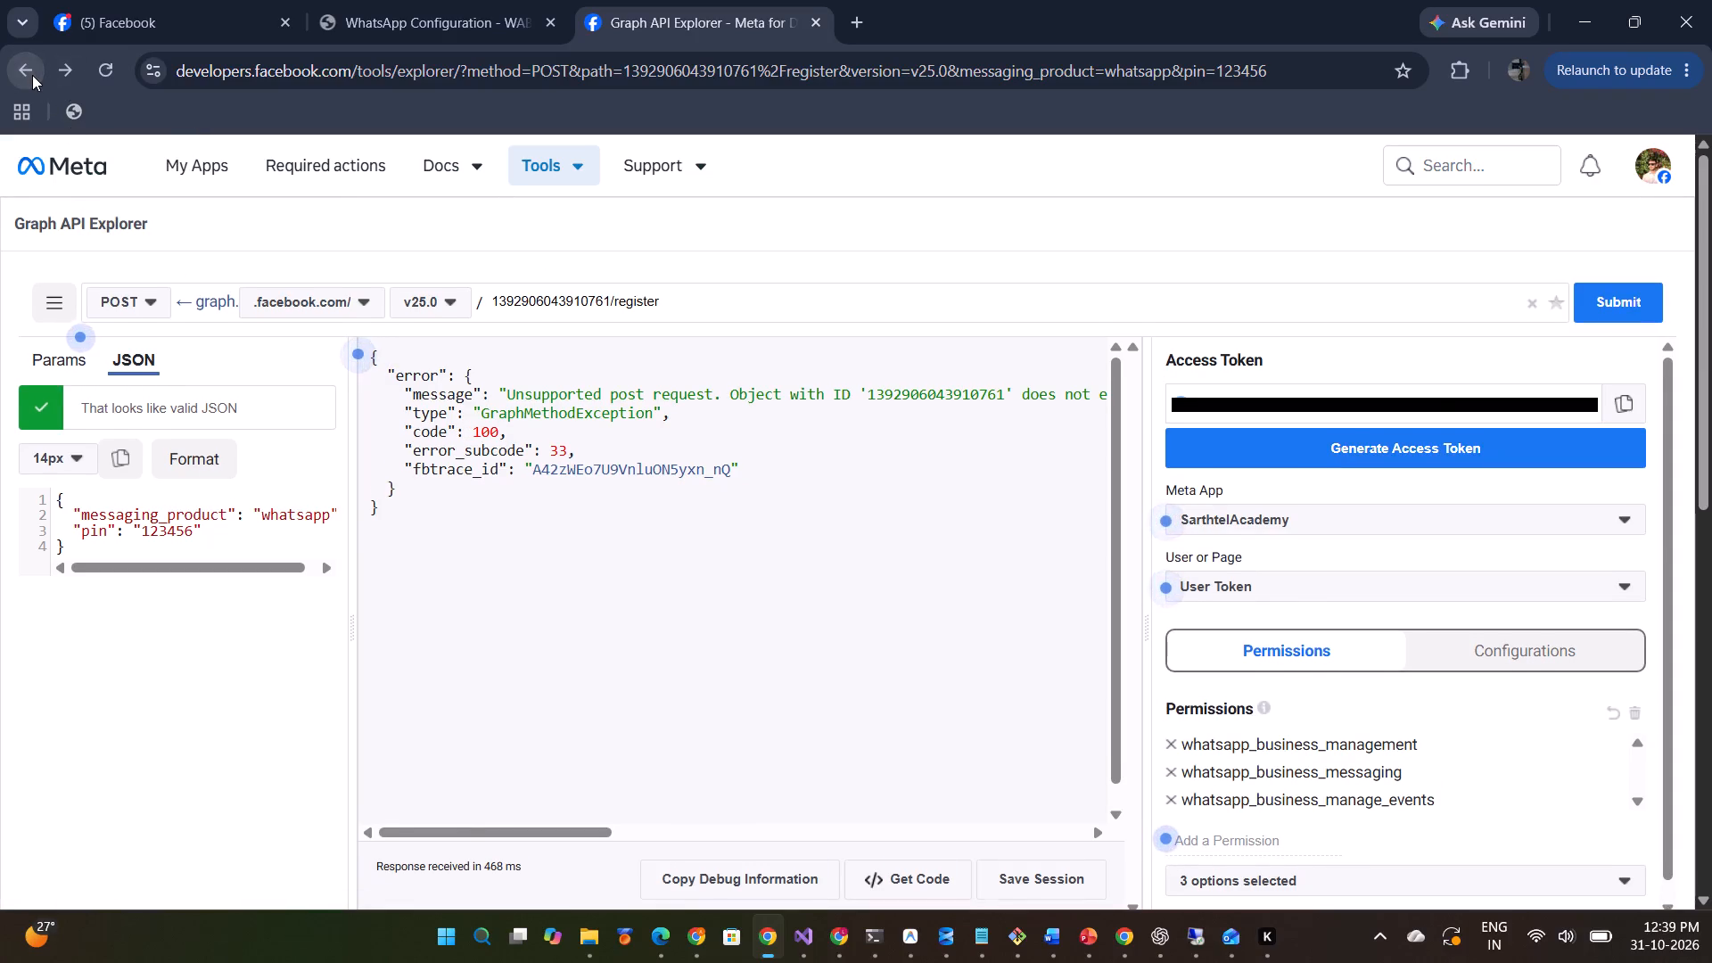
{"action": "left_click", "coordinate": [32, 75]}
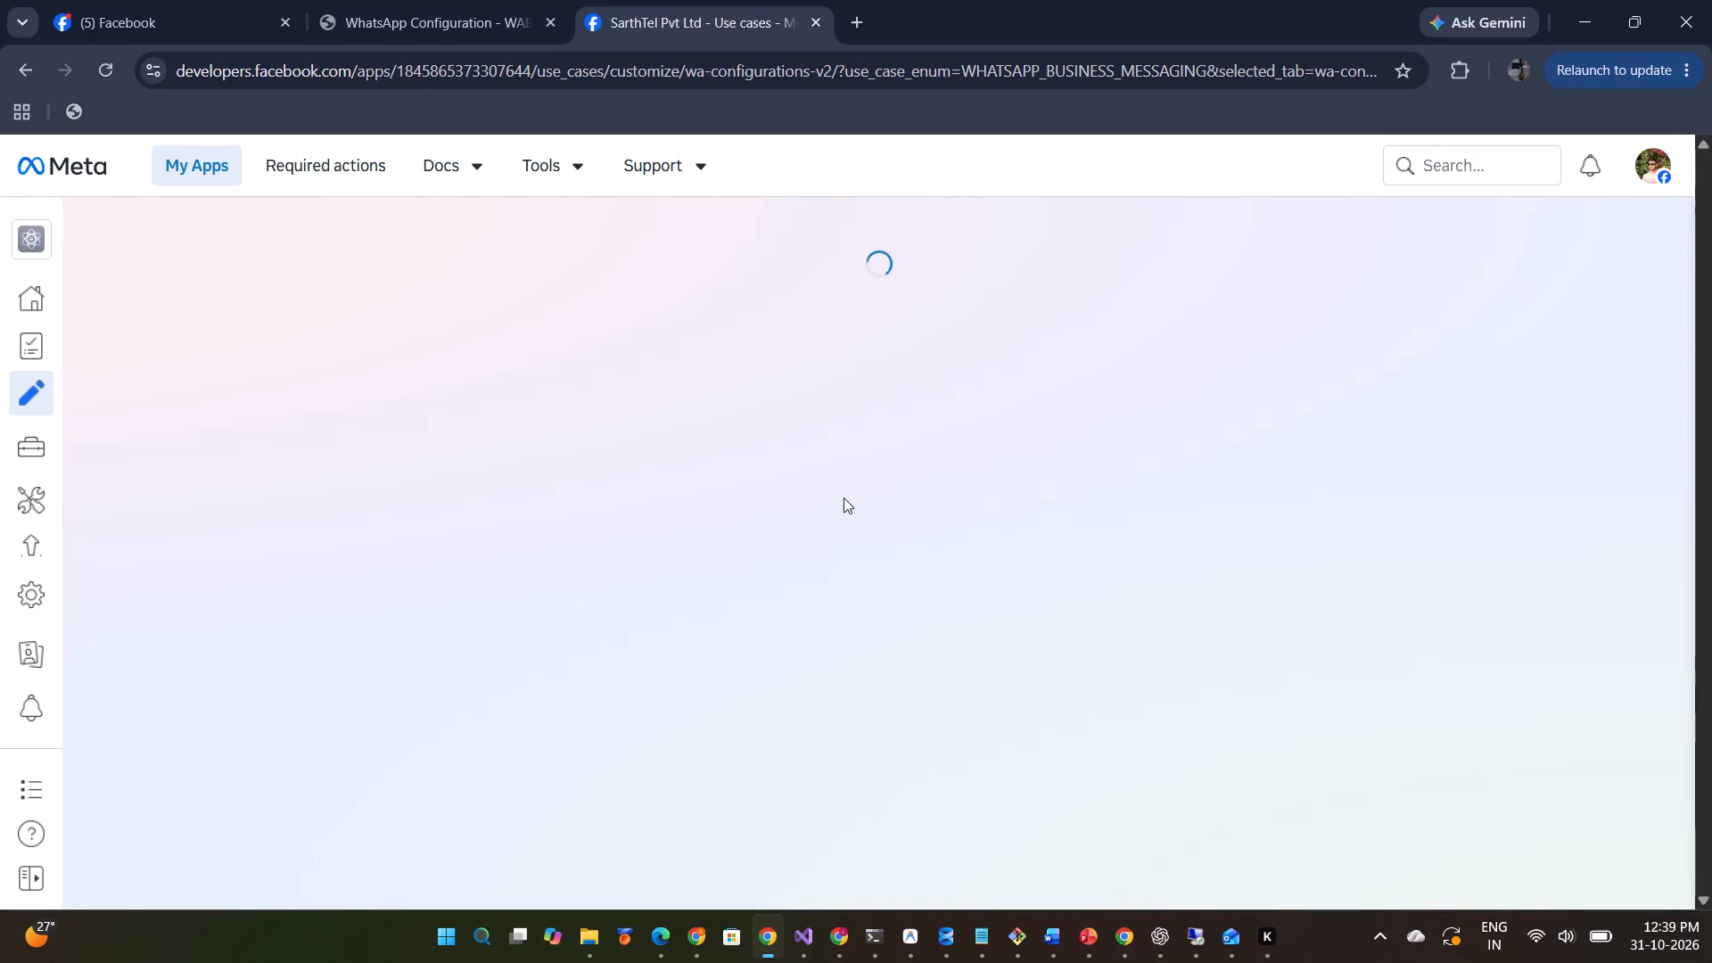
{"action": "left_click", "coordinate": [24, 232]}
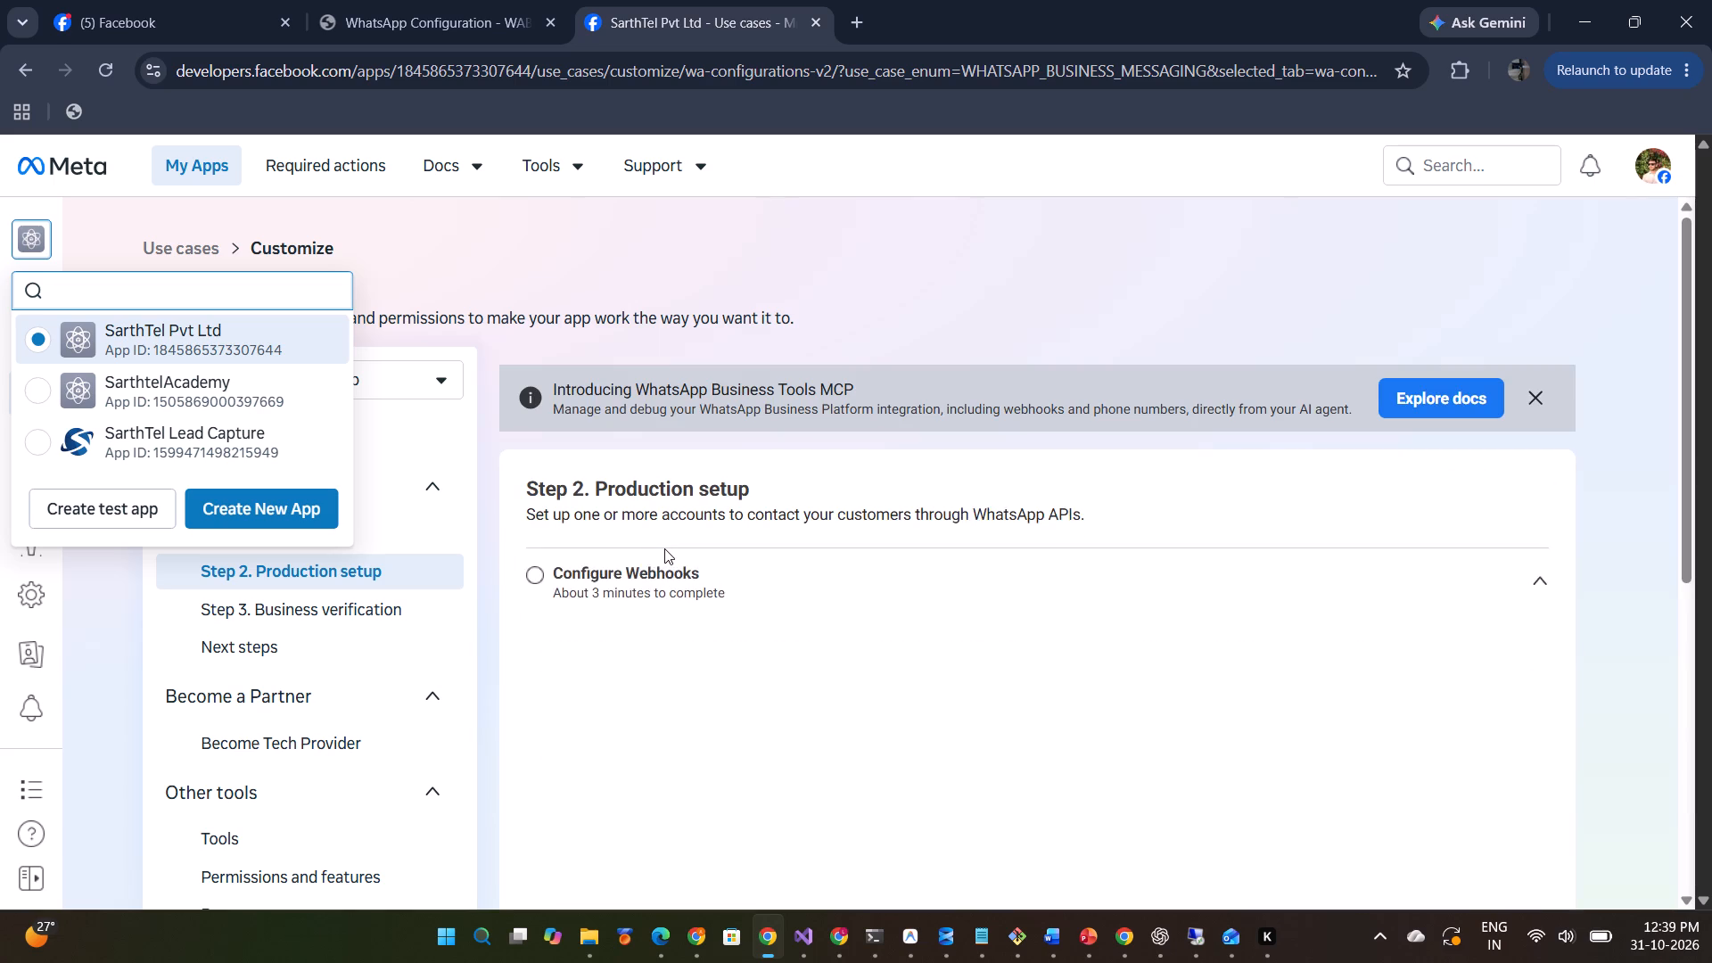
Expand the Register your WhatsApp phone number task in Step 2. Production setup and start registering the Sarthtel account's phone number.
{"action": "scroll", "coordinate": [919, 607], "scroll_direction": "down", "scroll_amount": 1}
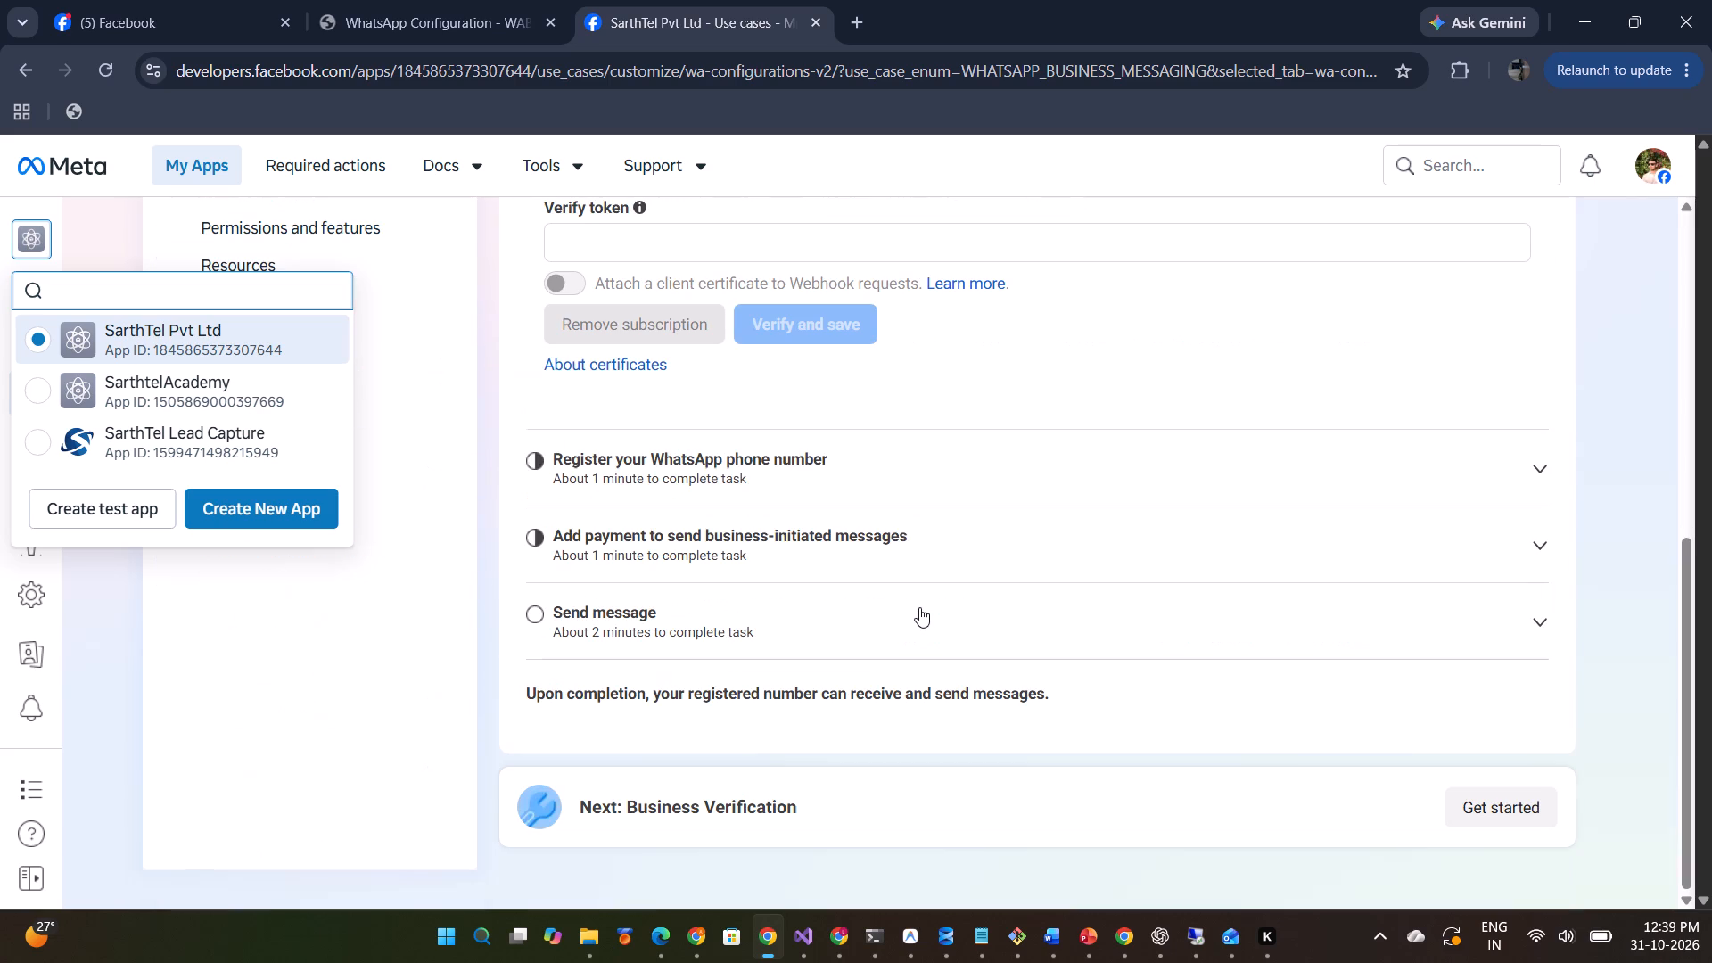
{"action": "scroll", "coordinate": [919, 607], "scroll_direction": "down", "scroll_amount": 2}
{"action": "left_click", "coordinate": [818, 446]}
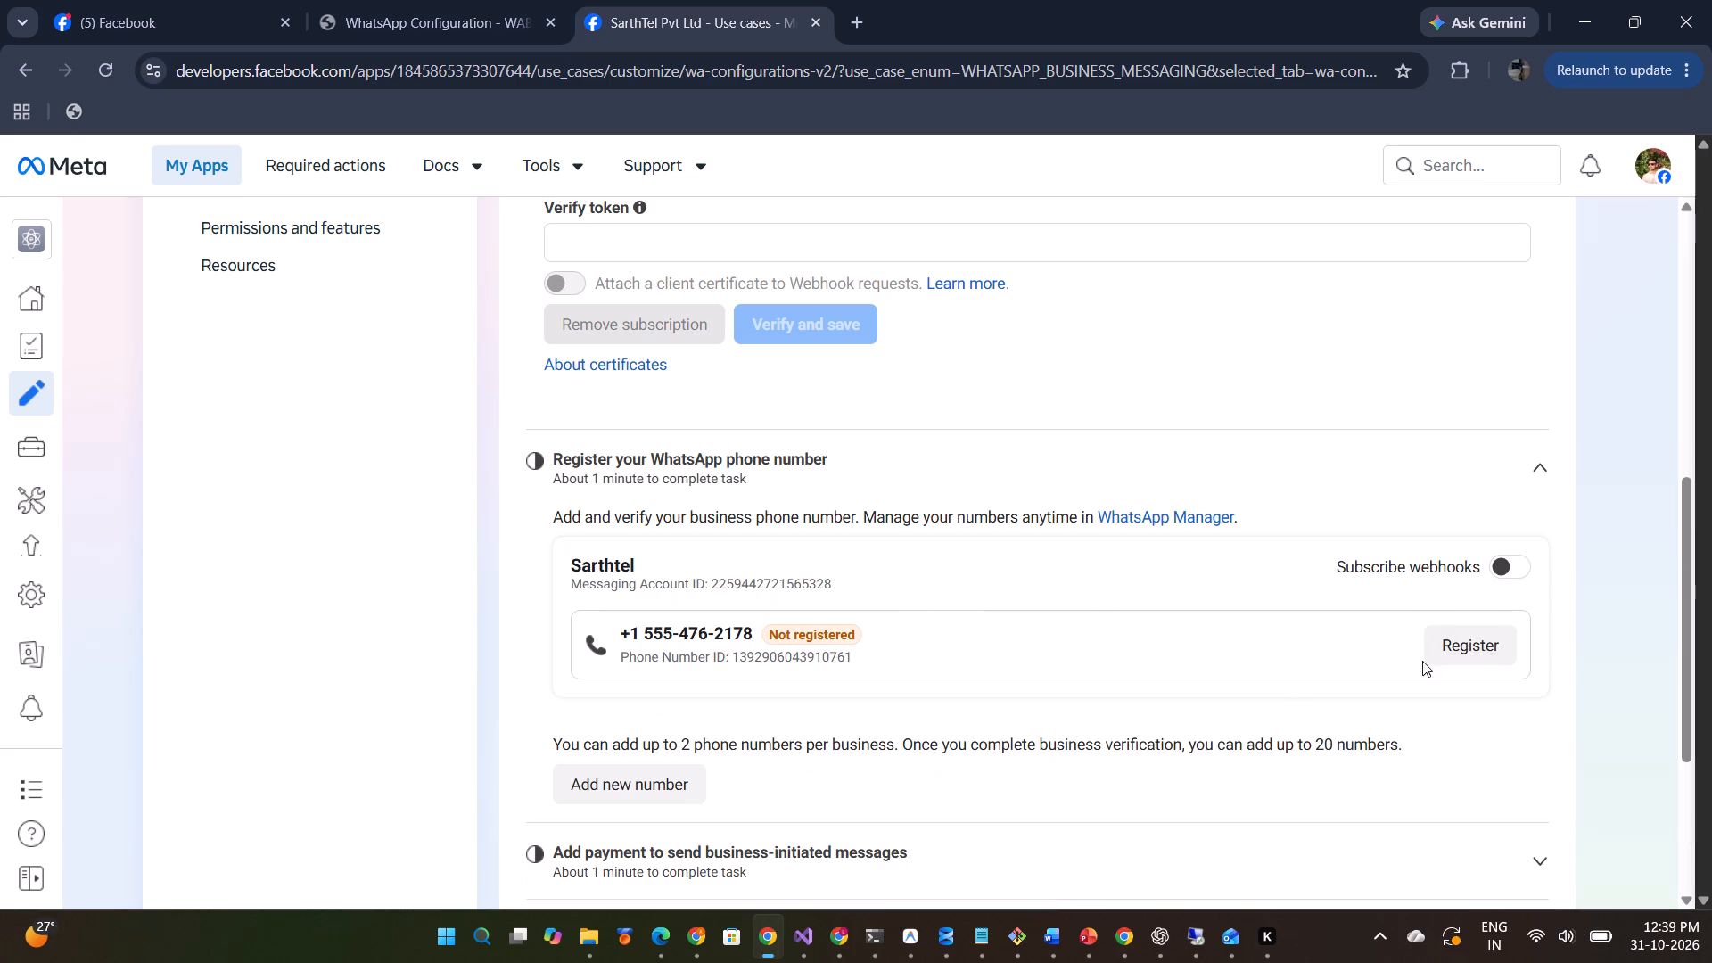
{"action": "left_click", "coordinate": [1466, 650]}
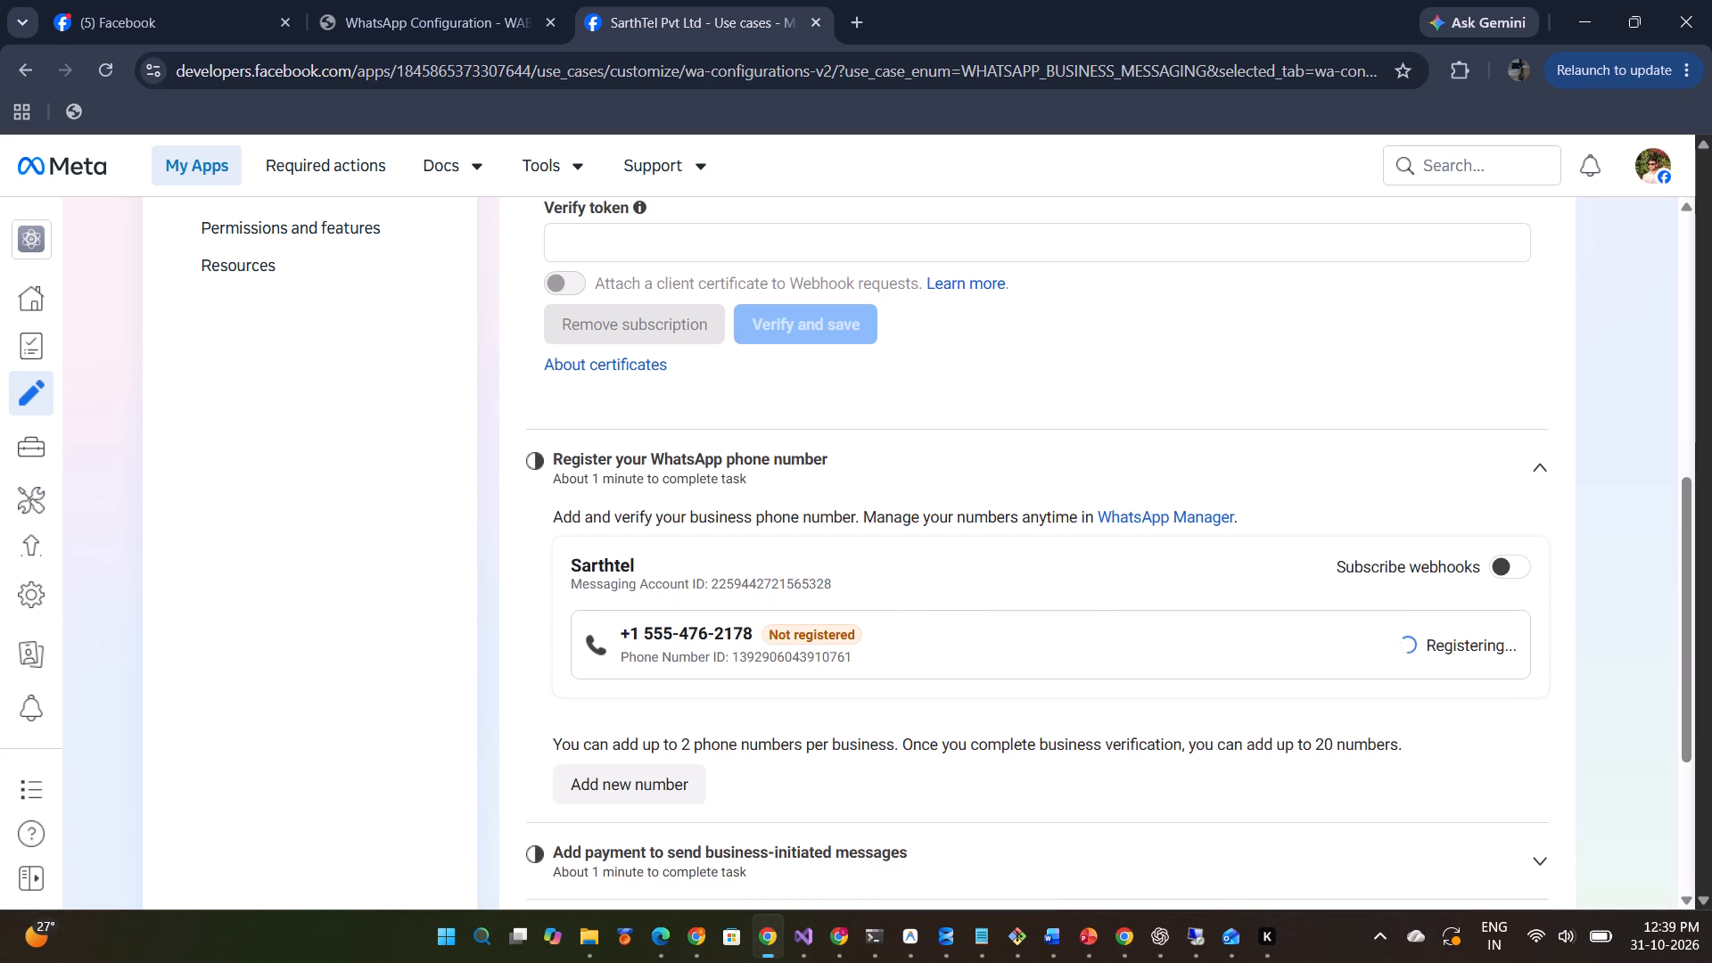
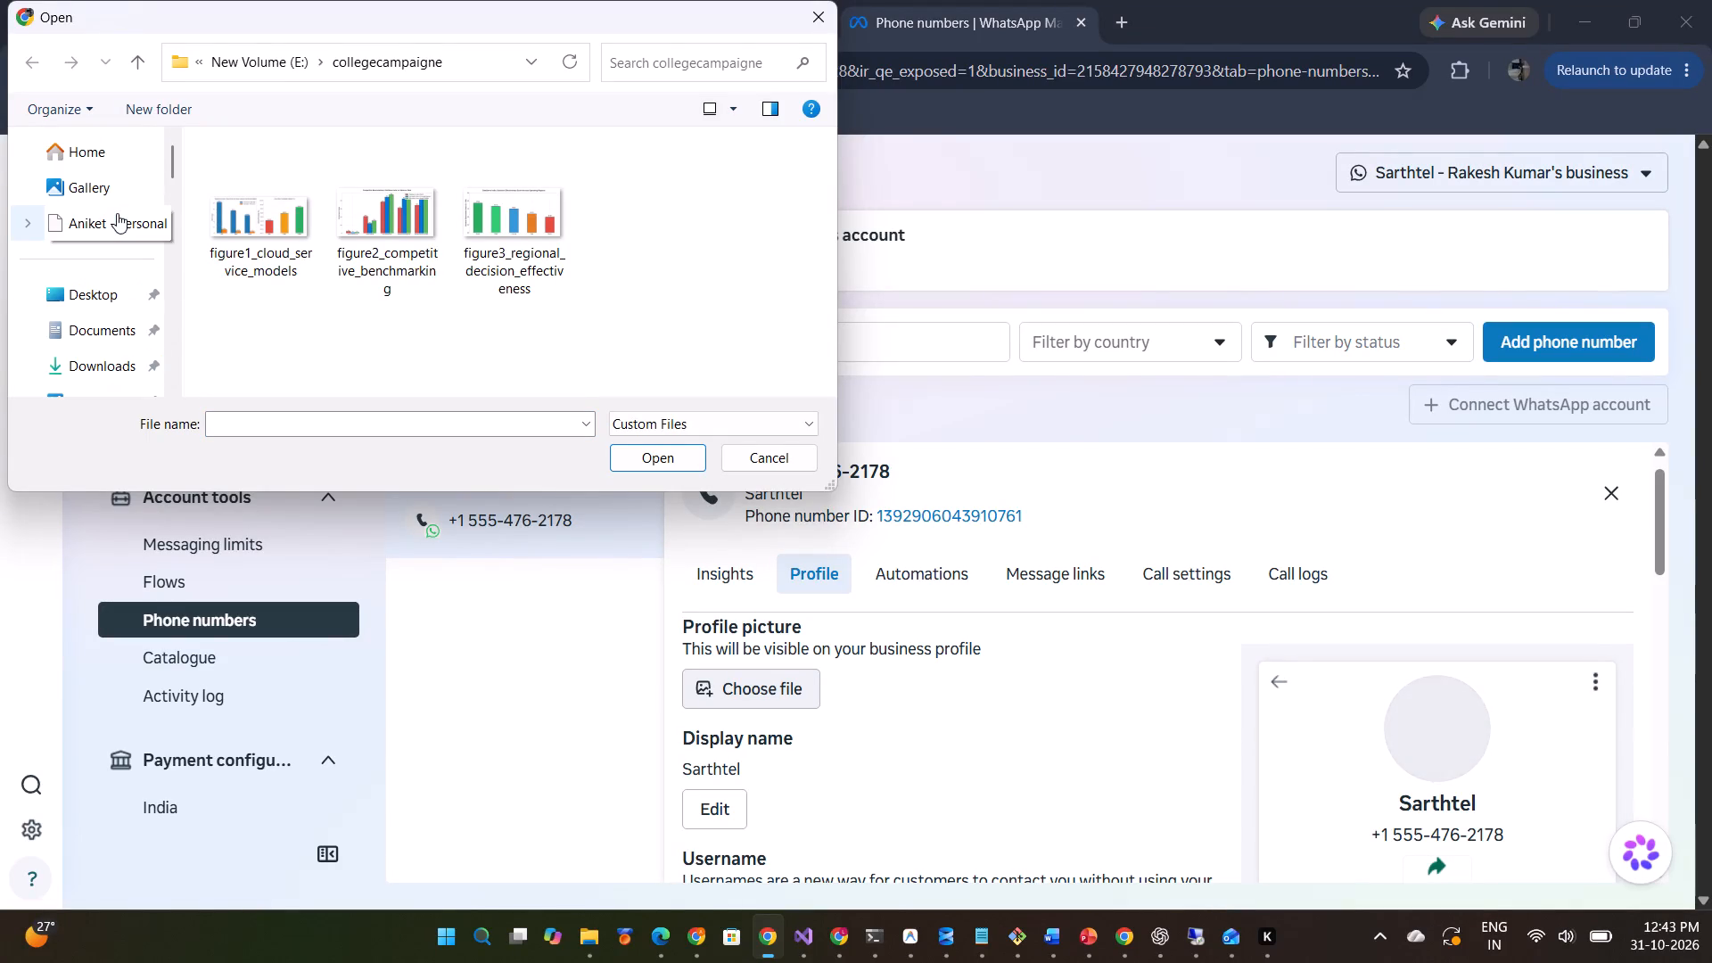
Browse to the Downloads folder to pick a profile picture for the Sarthtel WhatsApp business profile.
{"action": "left_click", "coordinate": [117, 360]}
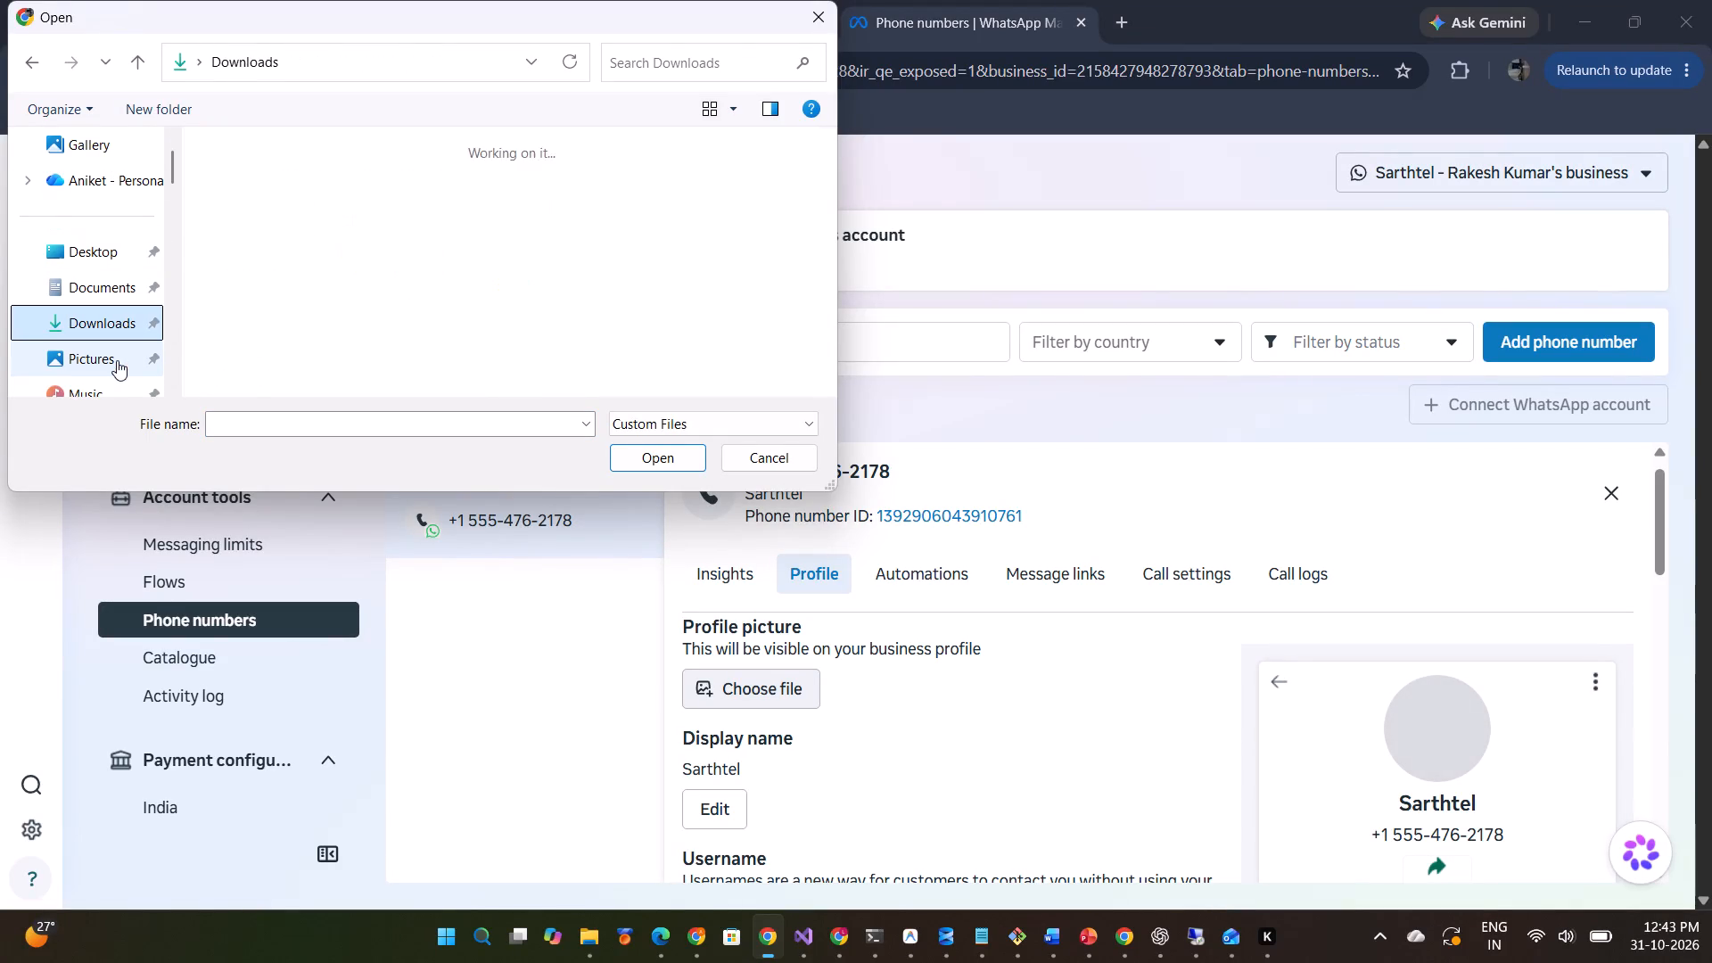
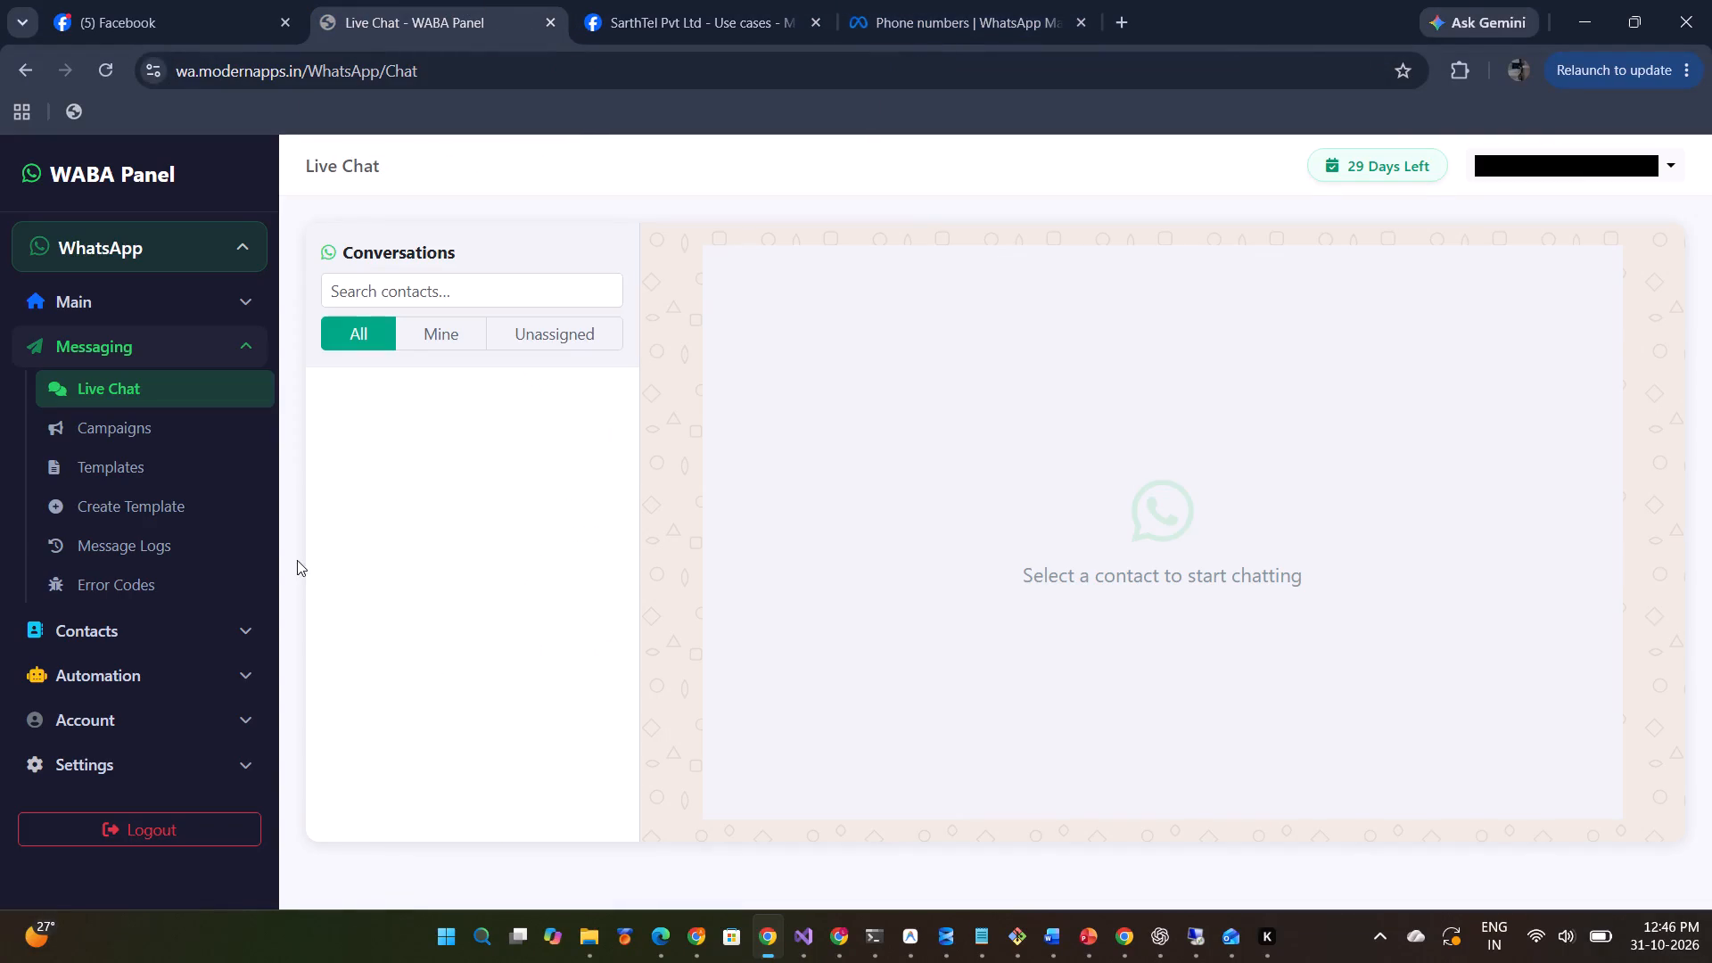
Examine the account section of the WABA Panel, viewing the My Profile page and the Team Members list.
{"action": "left_click", "coordinate": [156, 699]}
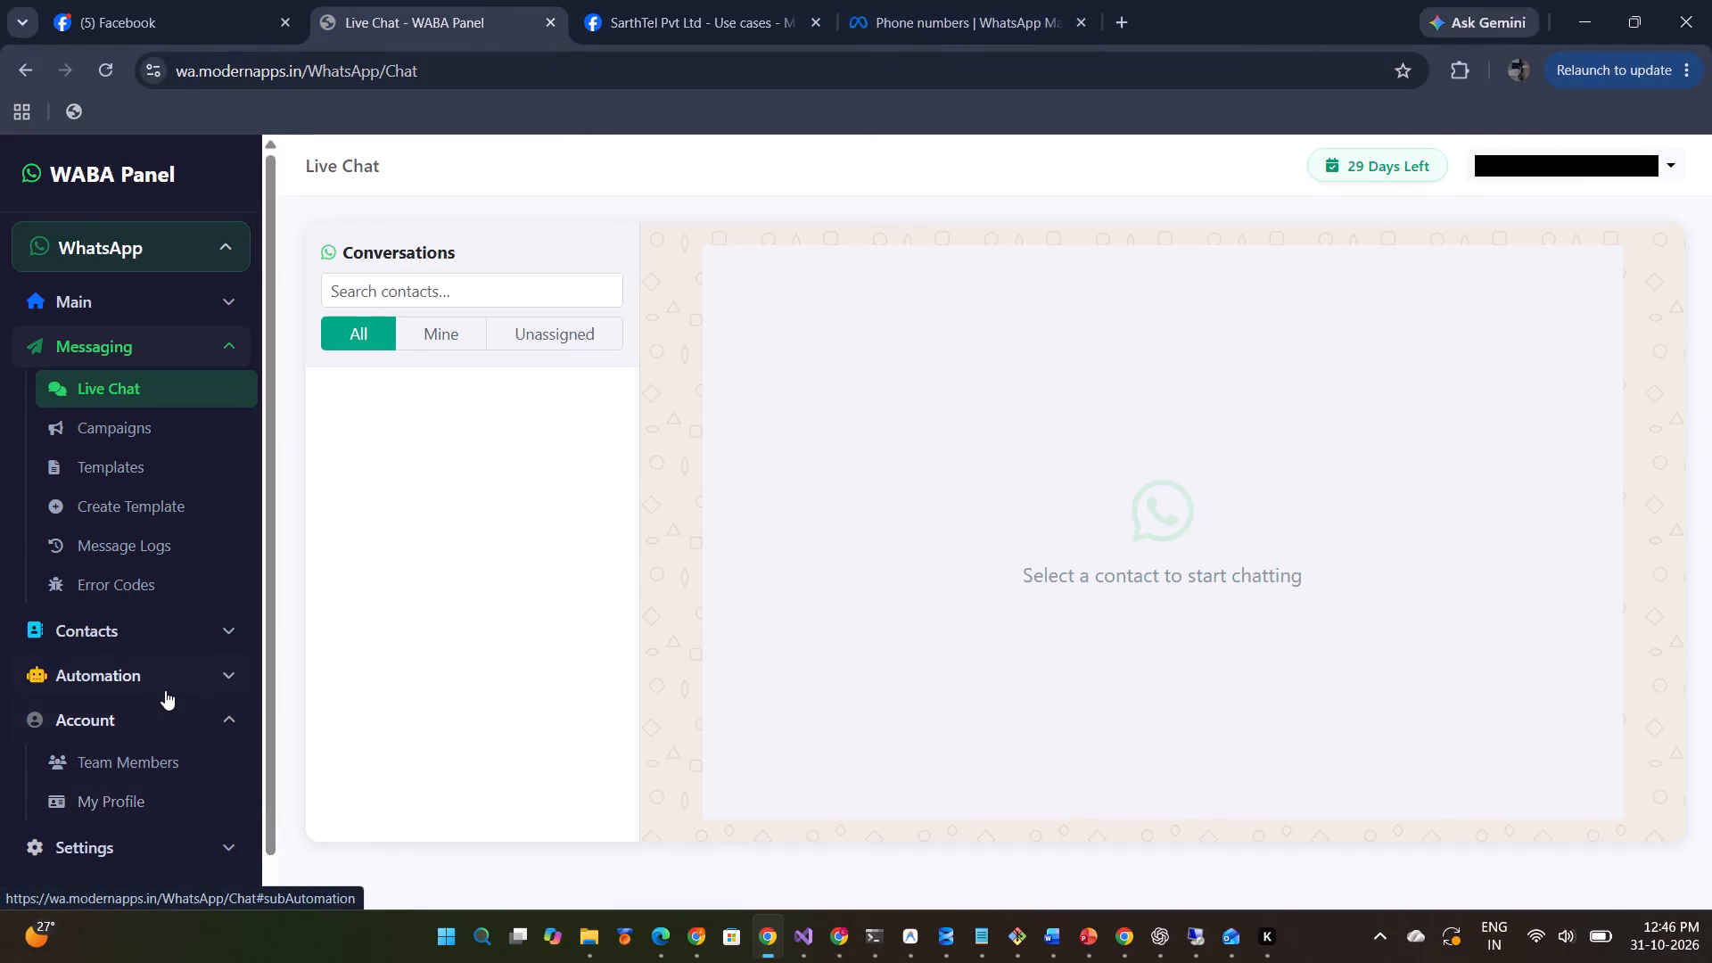
{"action": "left_click", "coordinate": [164, 688]}
{"action": "scroll", "coordinate": [146, 867], "scroll_direction": "down", "scroll_amount": 1}
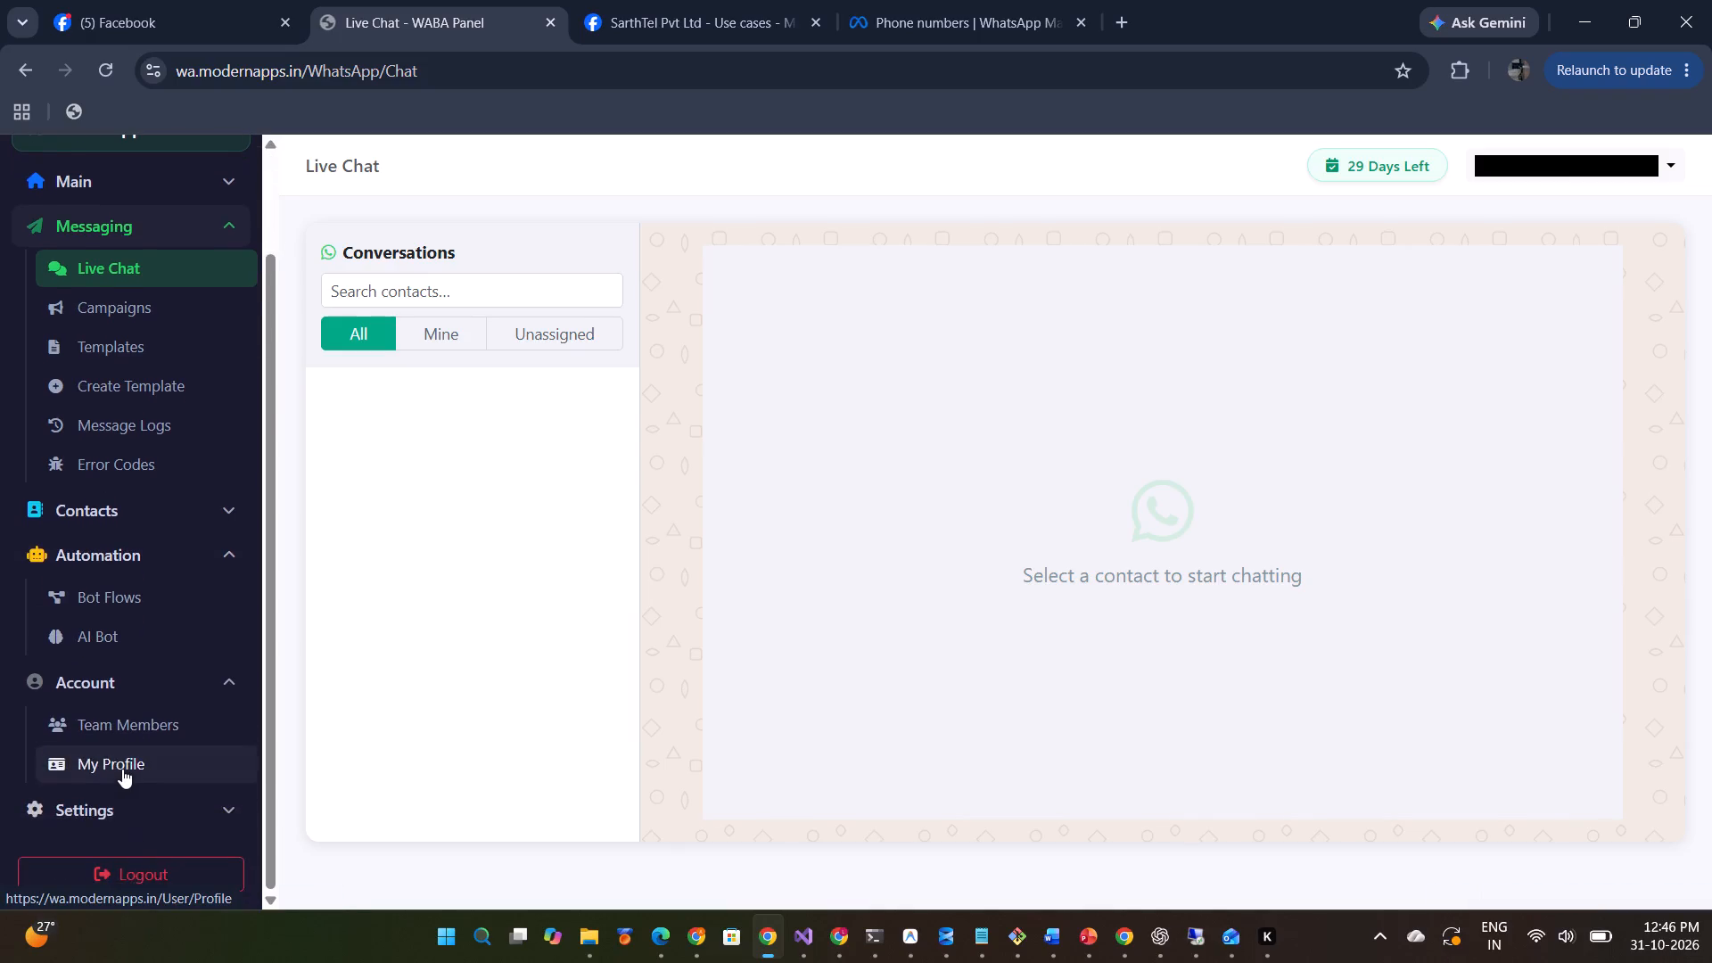
{"action": "left_click", "coordinate": [122, 769]}
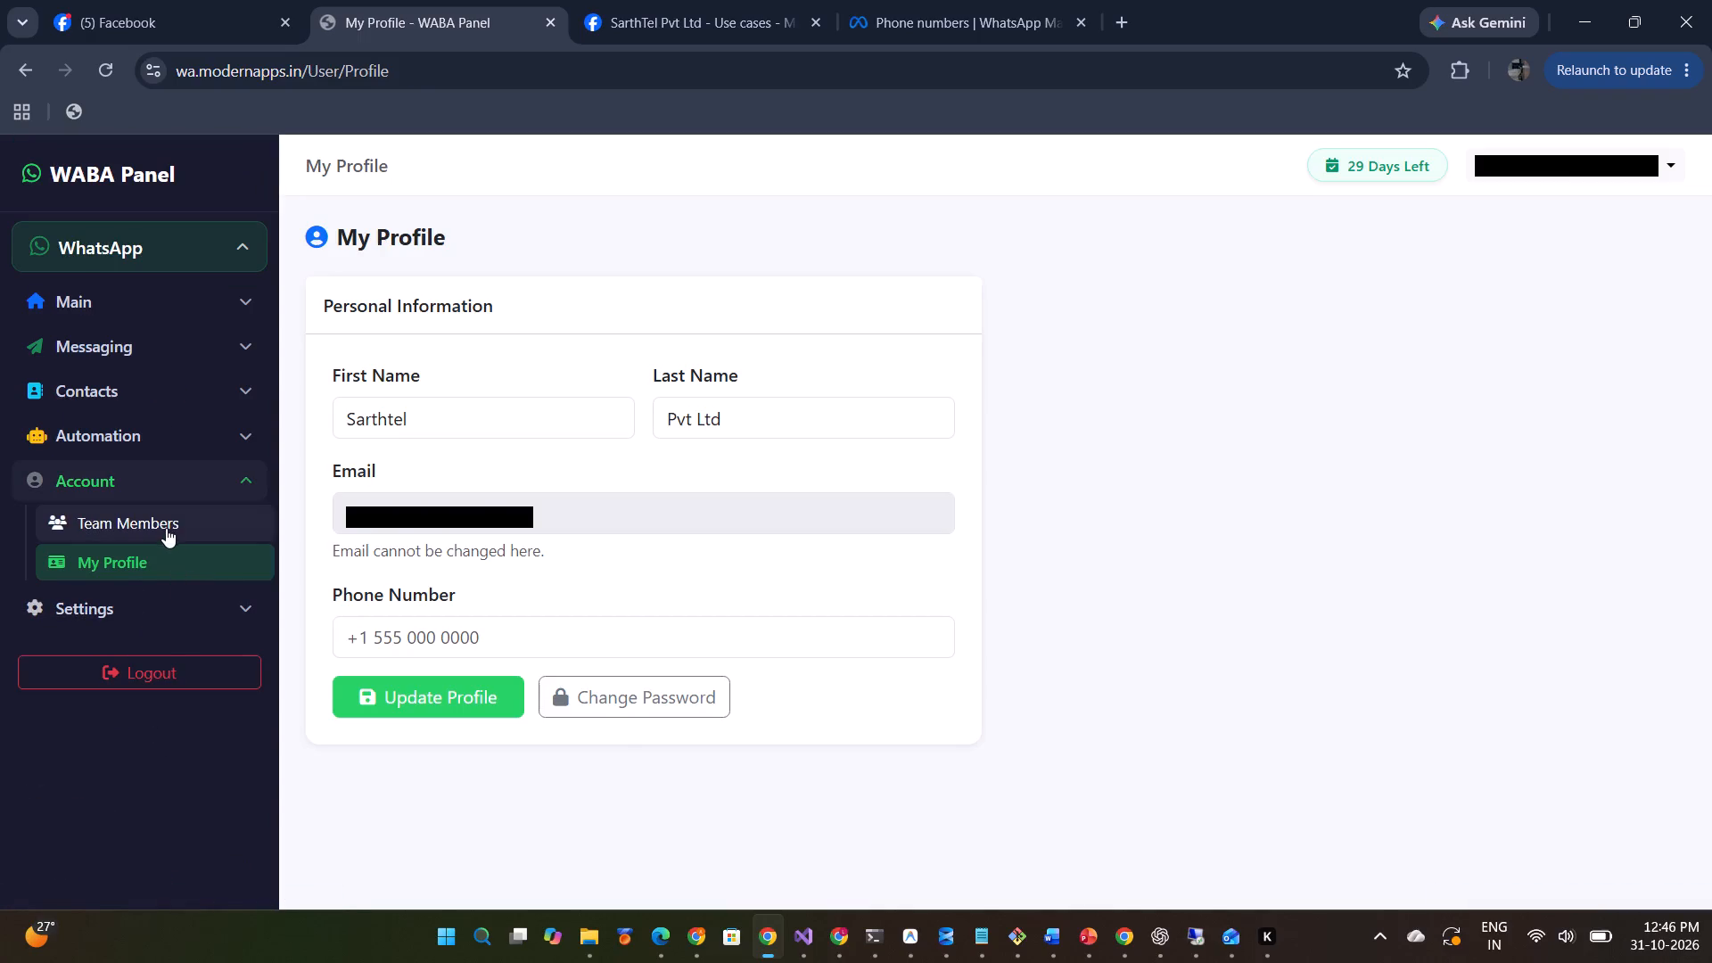
{"action": "left_click", "coordinate": [166, 526]}
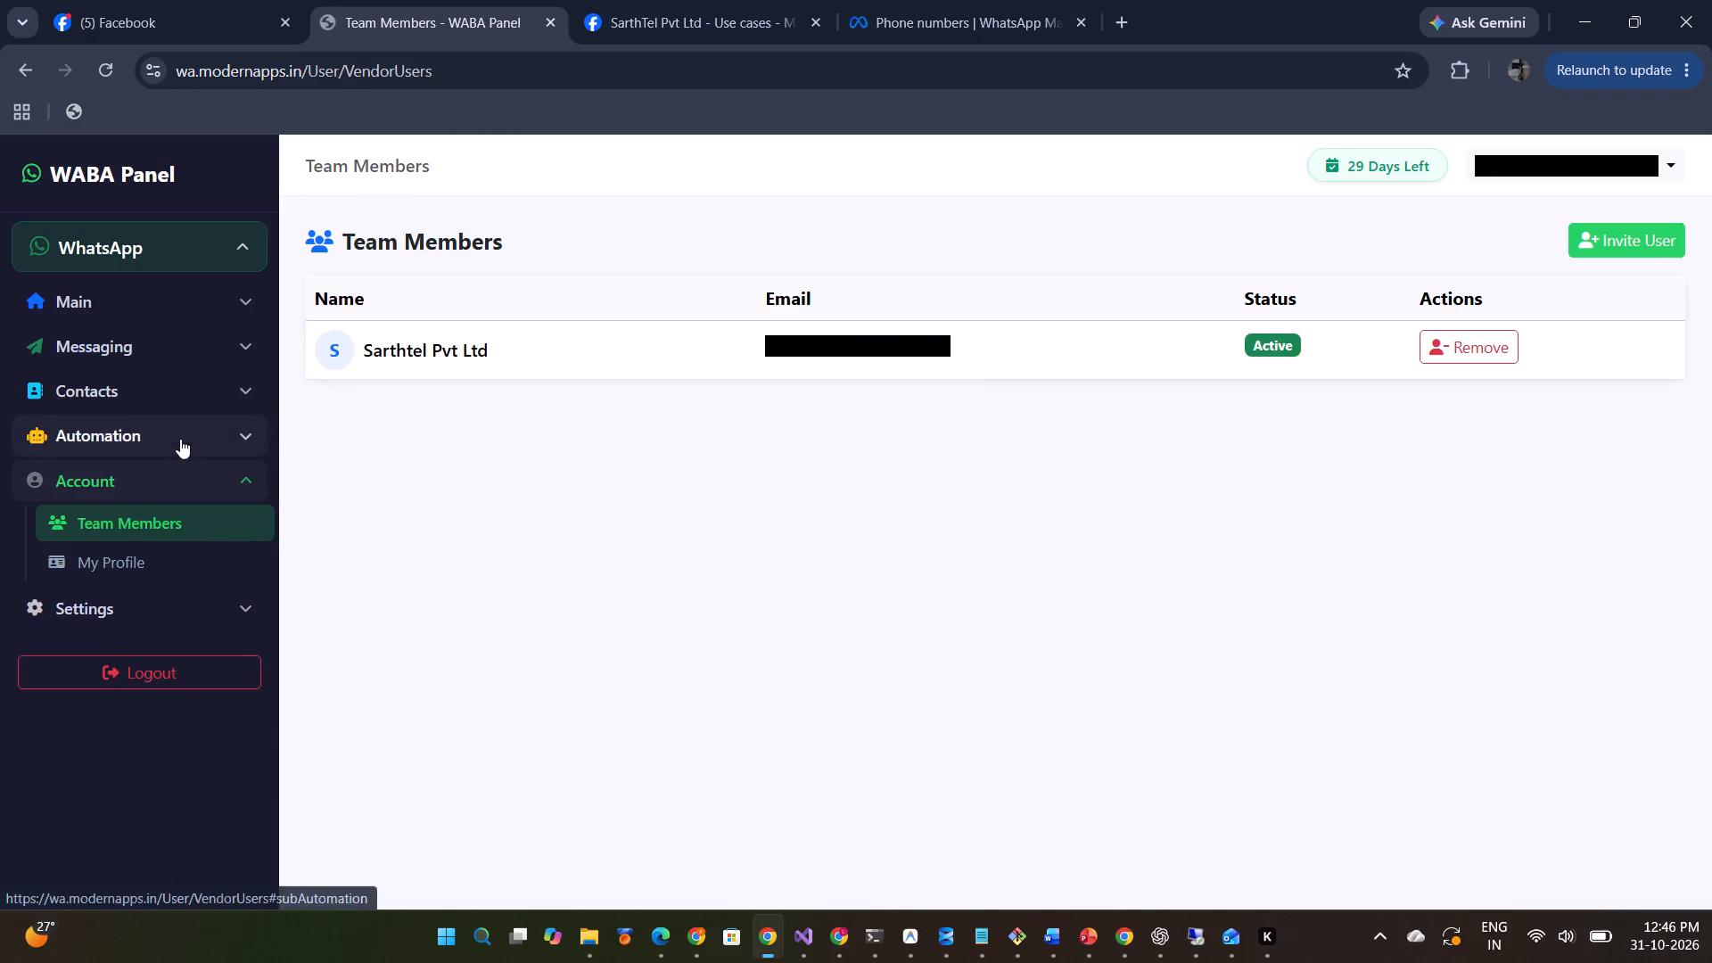
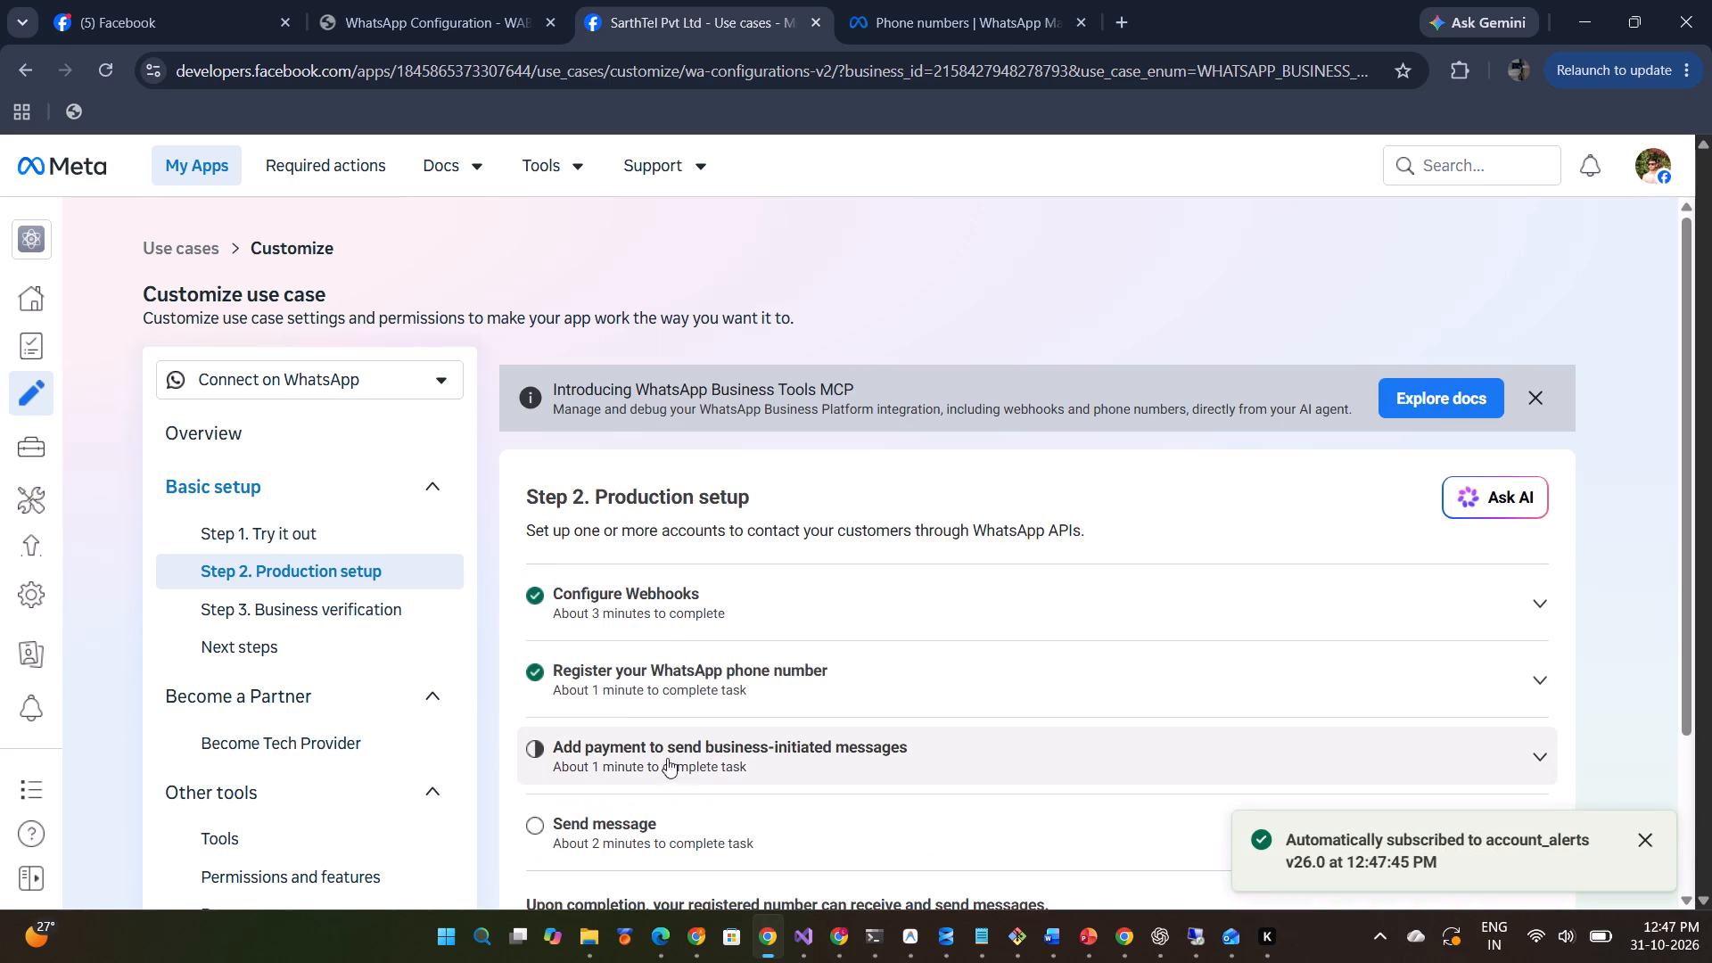
Copy Sarthtel's Messaging Account ID from the Register your WhatsApp phone number section of Step 2. Production setup.
{"action": "left_click", "coordinate": [545, 167]}
{"action": "left_click", "coordinate": [1299, 381]}
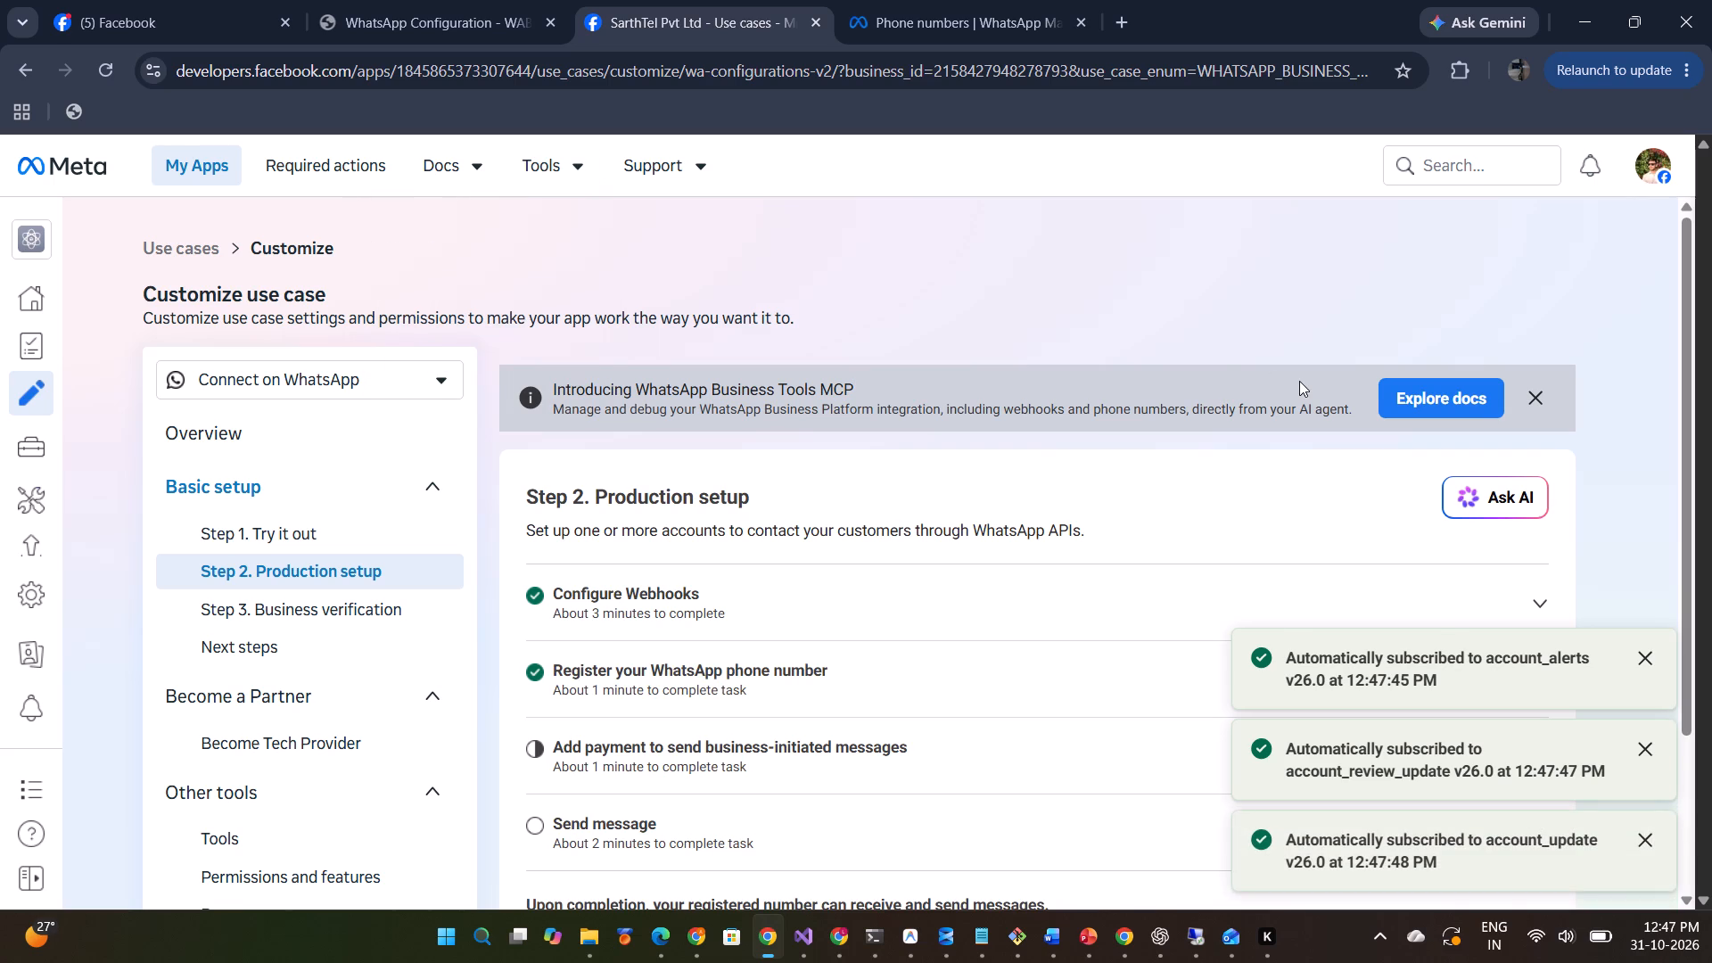
{"action": "left_click", "coordinate": [731, 682]}
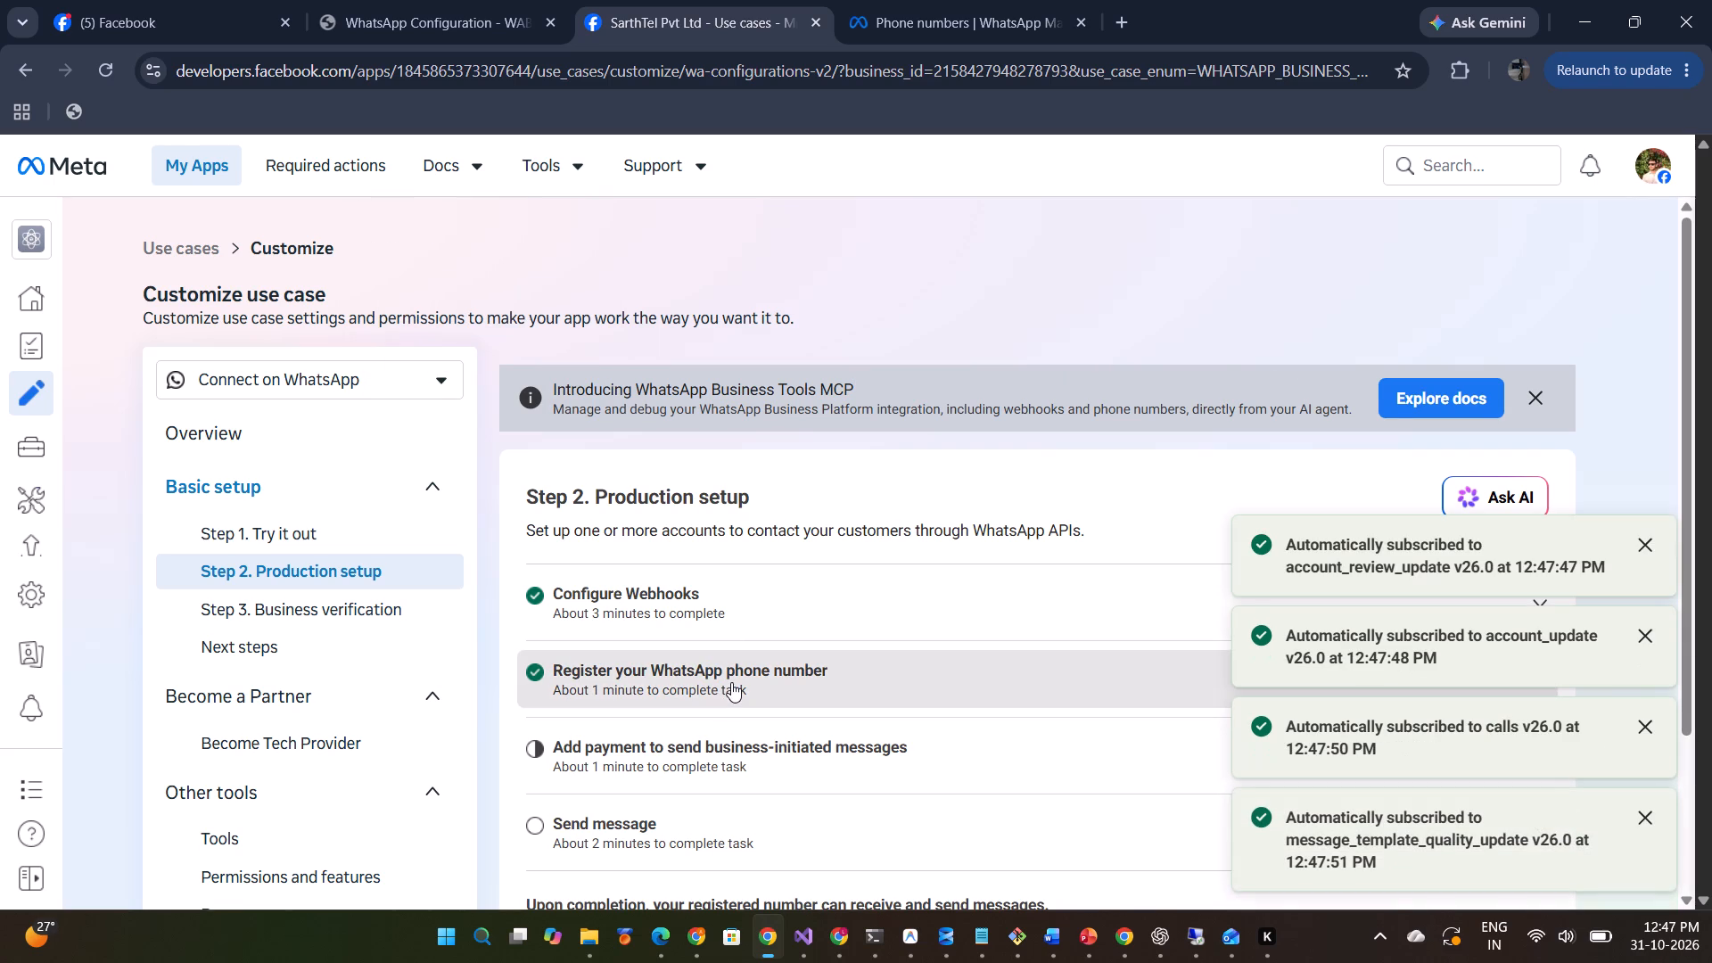
{"action": "scroll", "coordinate": [770, 704], "scroll_direction": "down", "scroll_amount": 1}
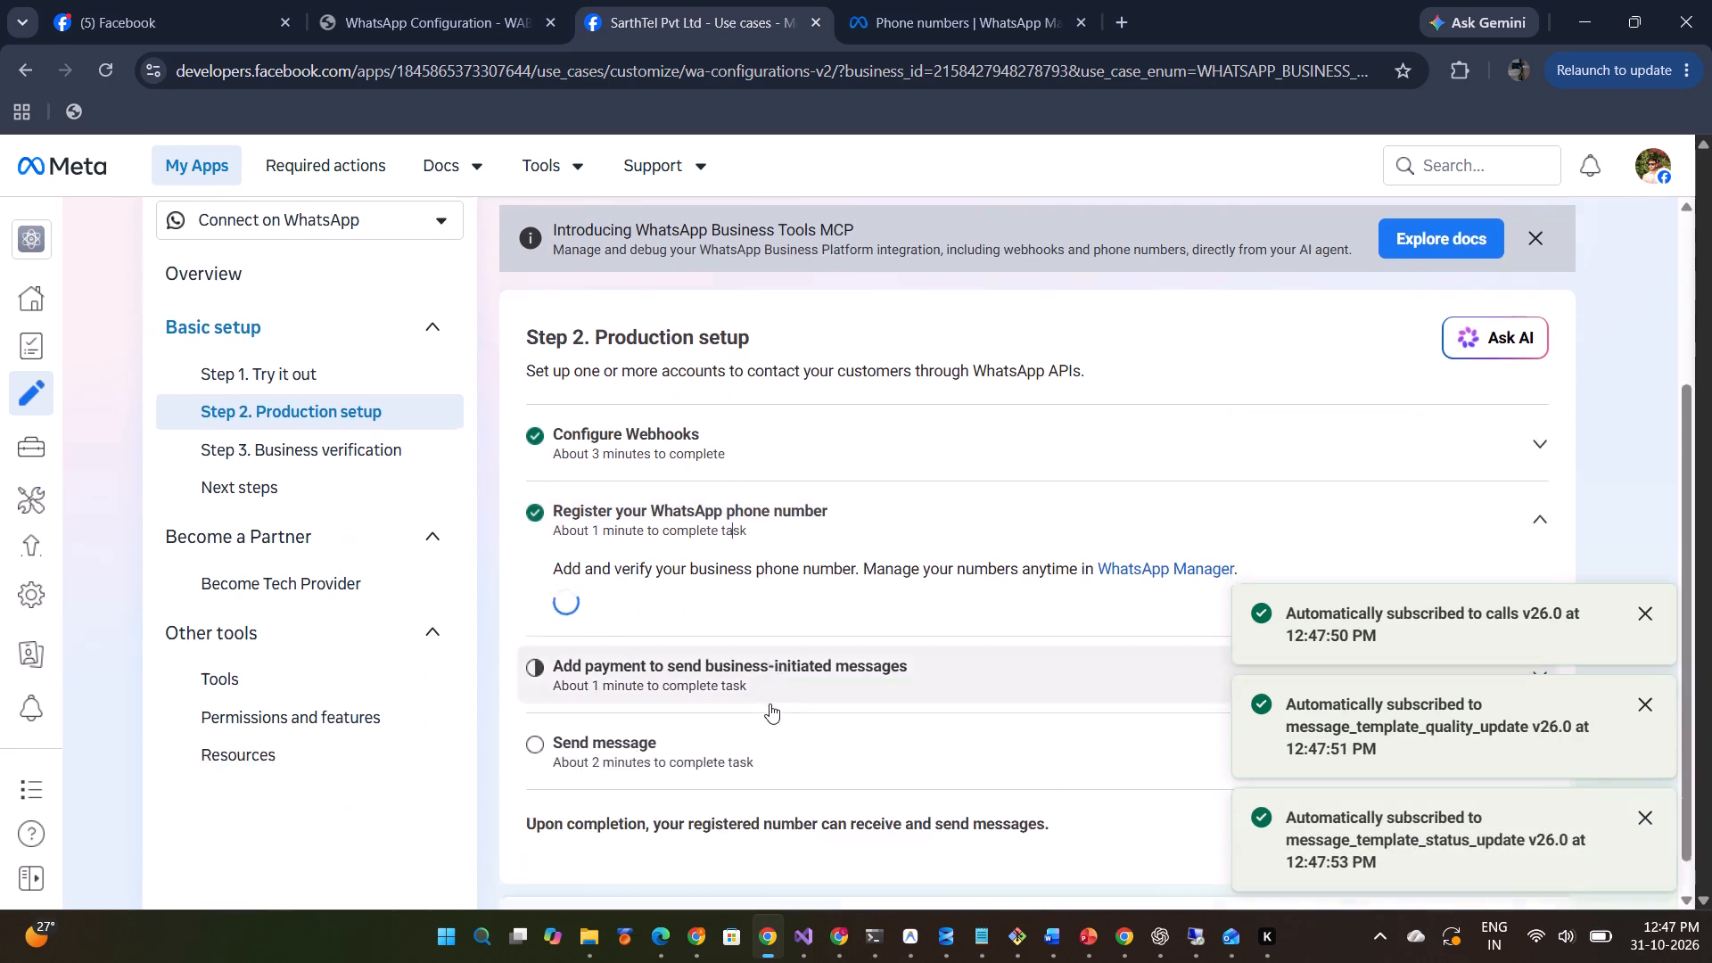
{"action": "scroll", "coordinate": [770, 704], "scroll_direction": "down", "scroll_amount": 1}
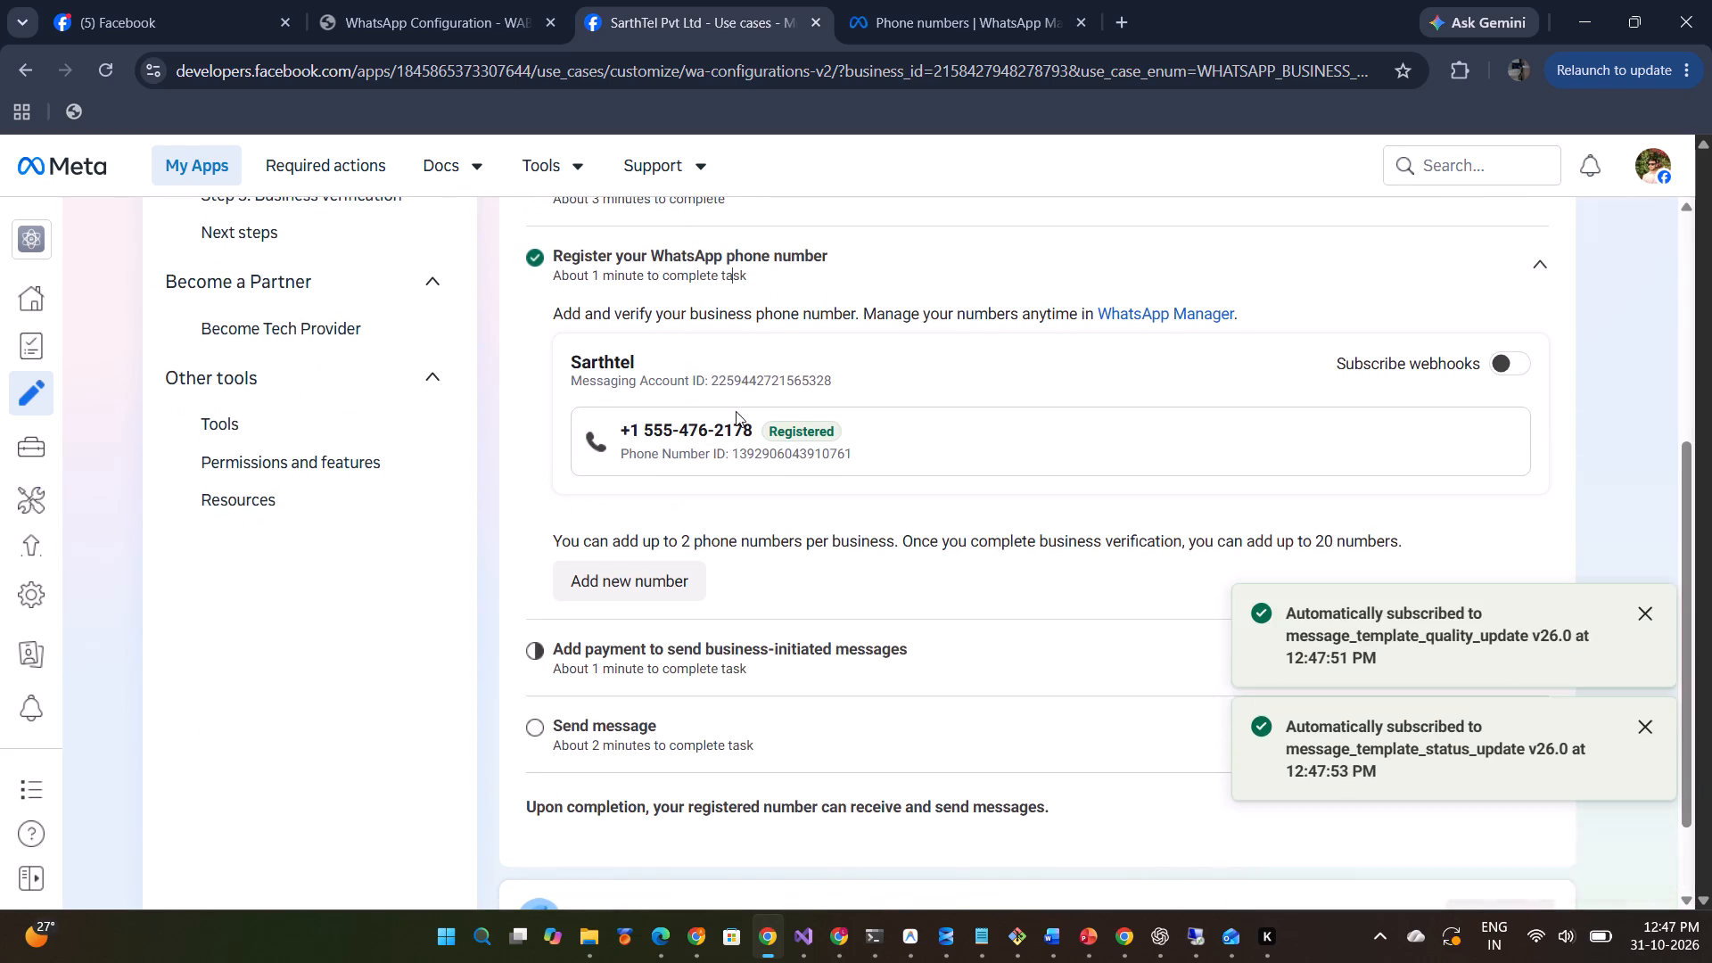
{"action": "left_click_drag", "start_coordinate": [835, 382], "coordinate": [730, 382]}
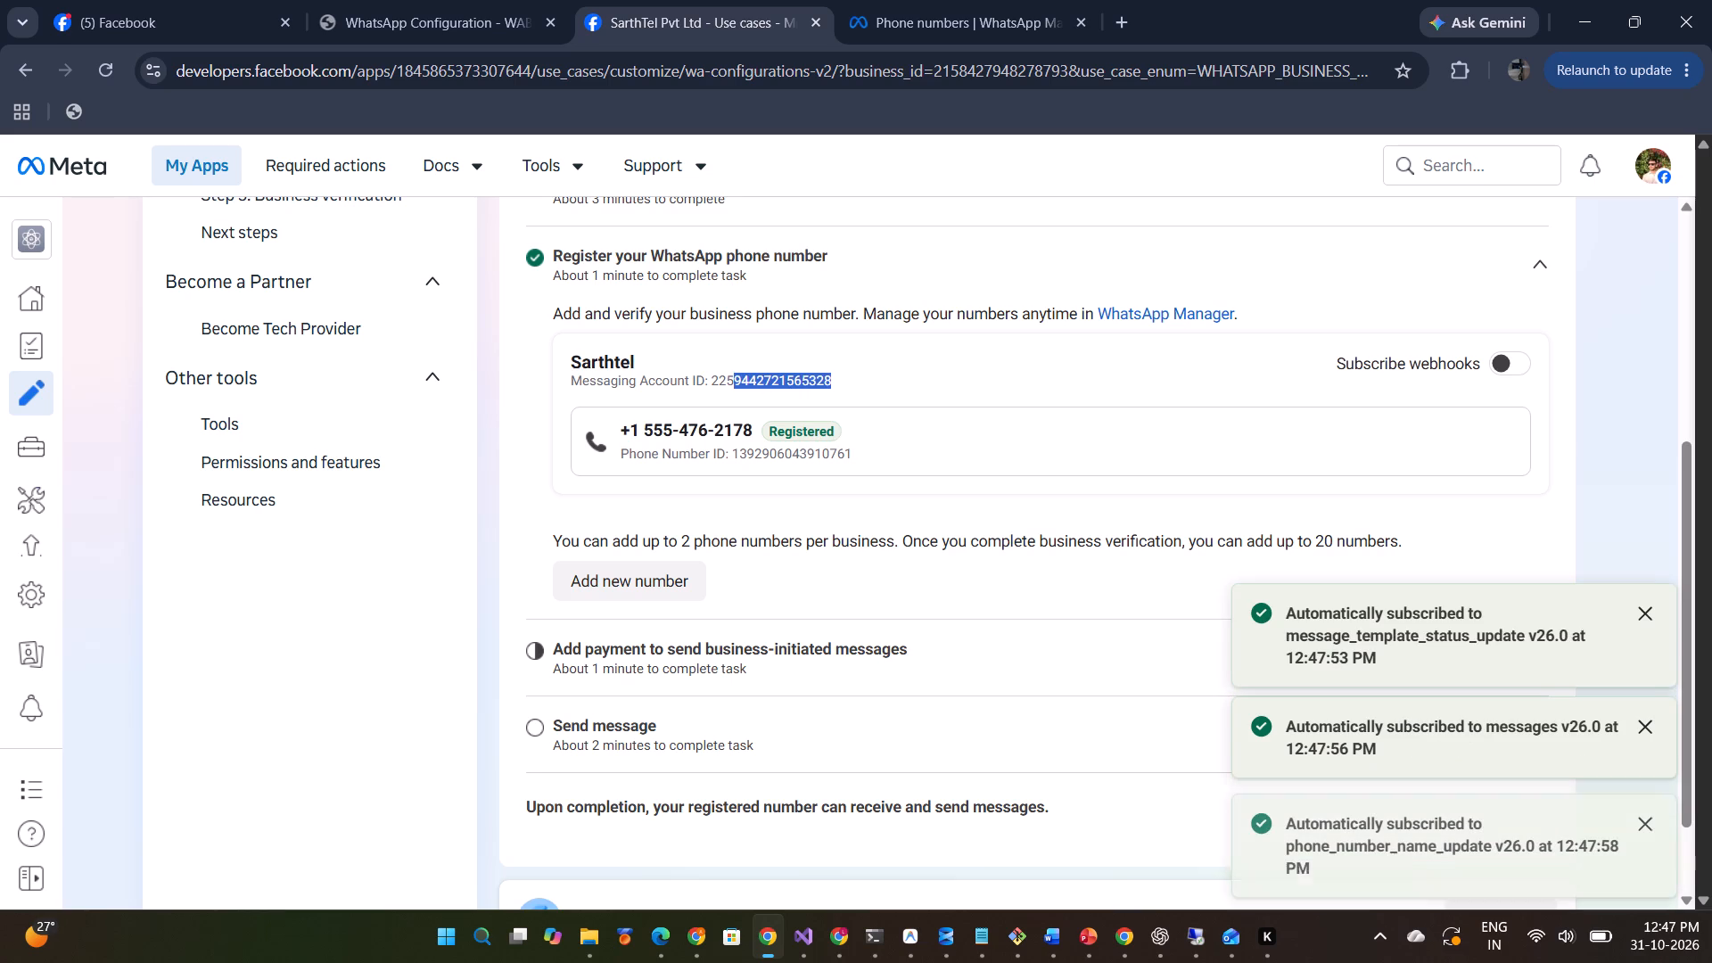
{"action": "left_click_drag", "start_coordinate": [730, 382], "coordinate": [713, 383]}
{"action": "key", "text": "ctrl+c"}
{"action": "key", "text": "ctrl+c"}
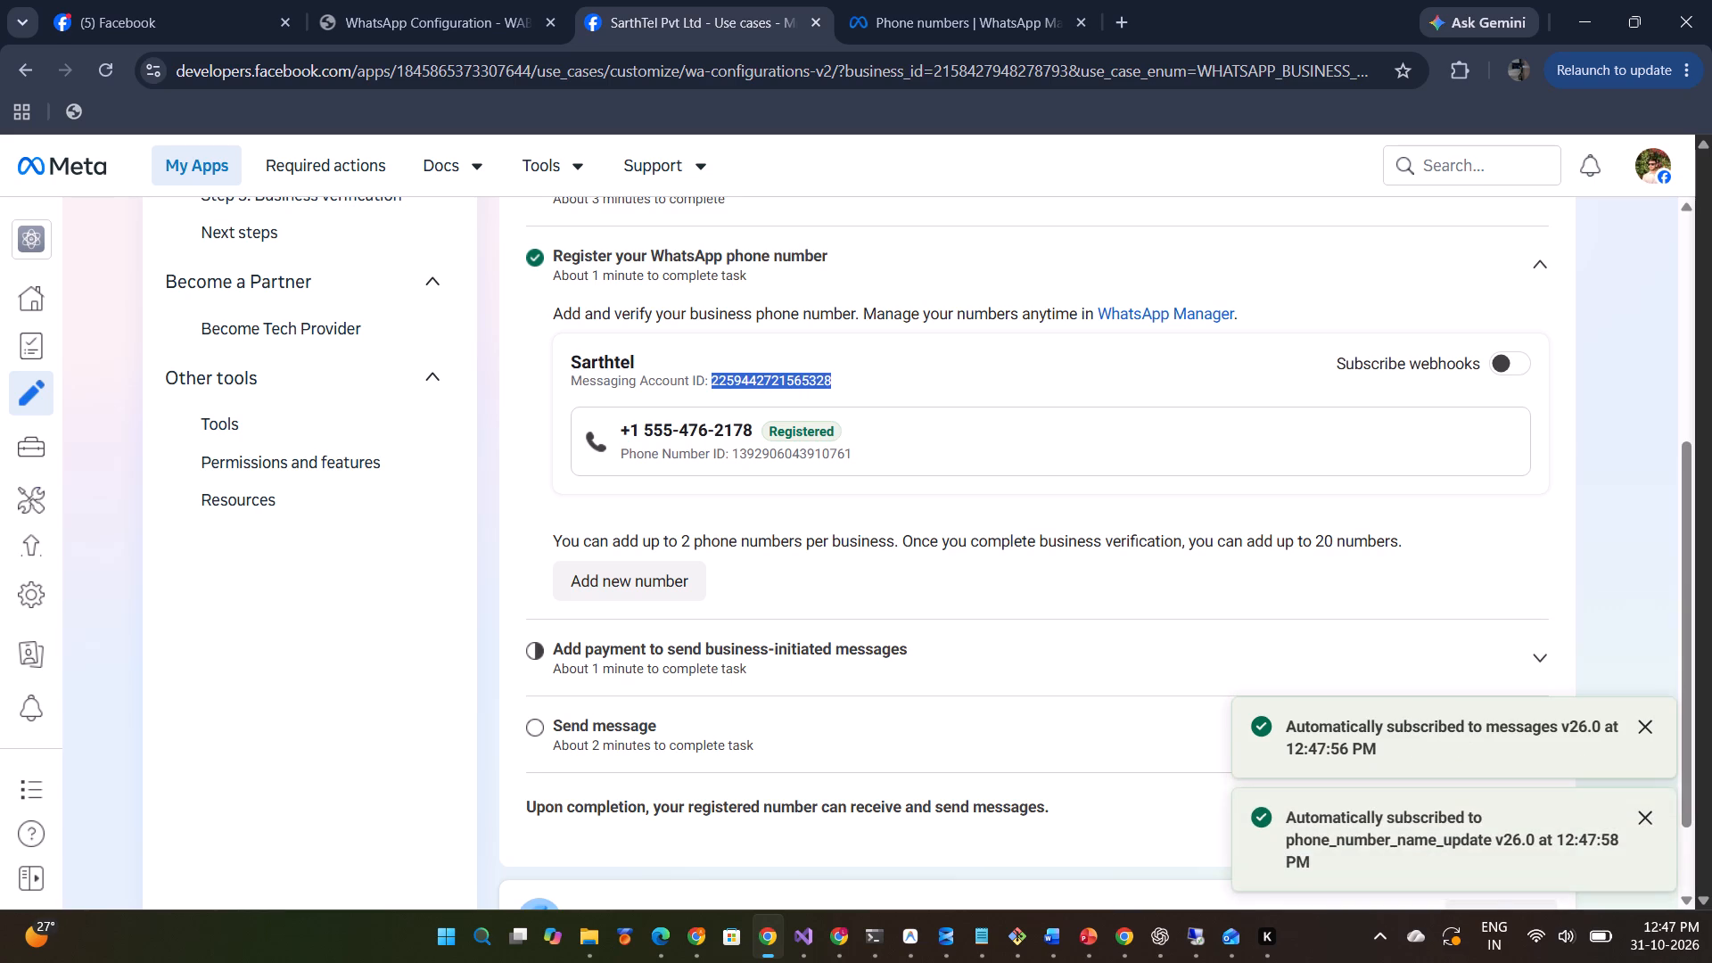
{"action": "key", "text": "ctrl+c"}
Open the Graph API Explorer and replace the request path with the copied Messaging Account ID.
{"action": "scroll", "coordinate": [713, 383], "scroll_direction": "up", "scroll_amount": 4}
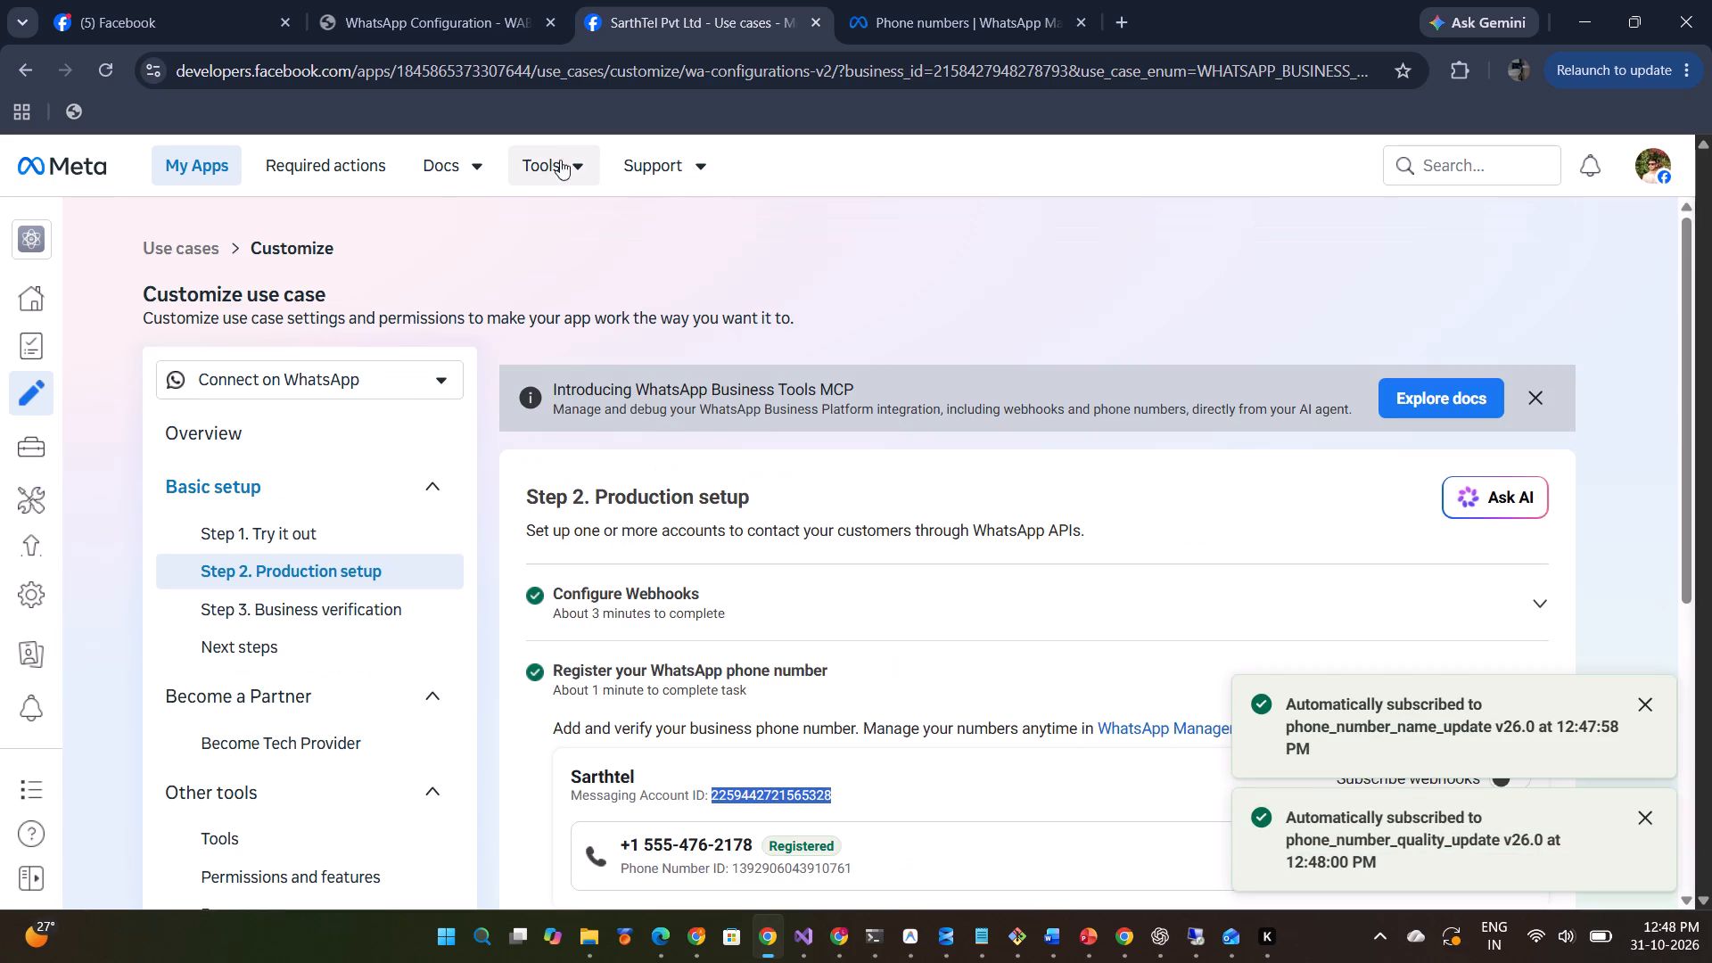
{"action": "left_click", "coordinate": [534, 163]}
{"action": "left_click", "coordinate": [492, 229]}
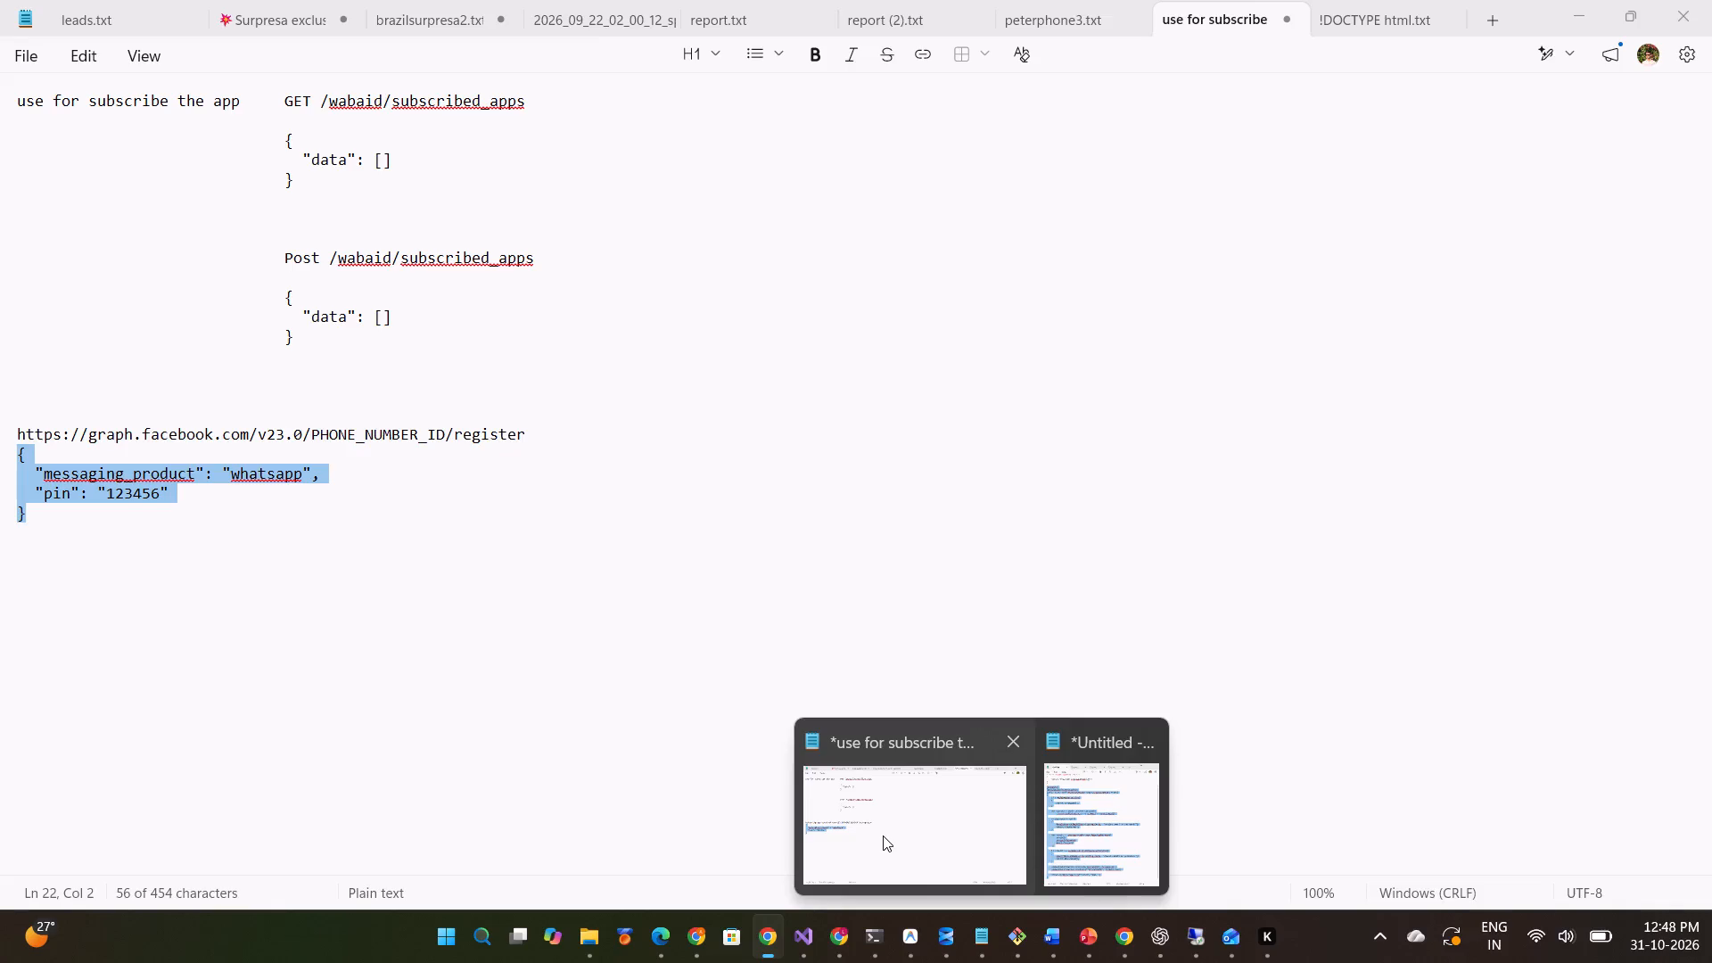
{"action": "left_click_drag", "start_coordinate": [607, 304], "coordinate": [449, 317]}
{"action": "key", "text": "ctrl+v"}
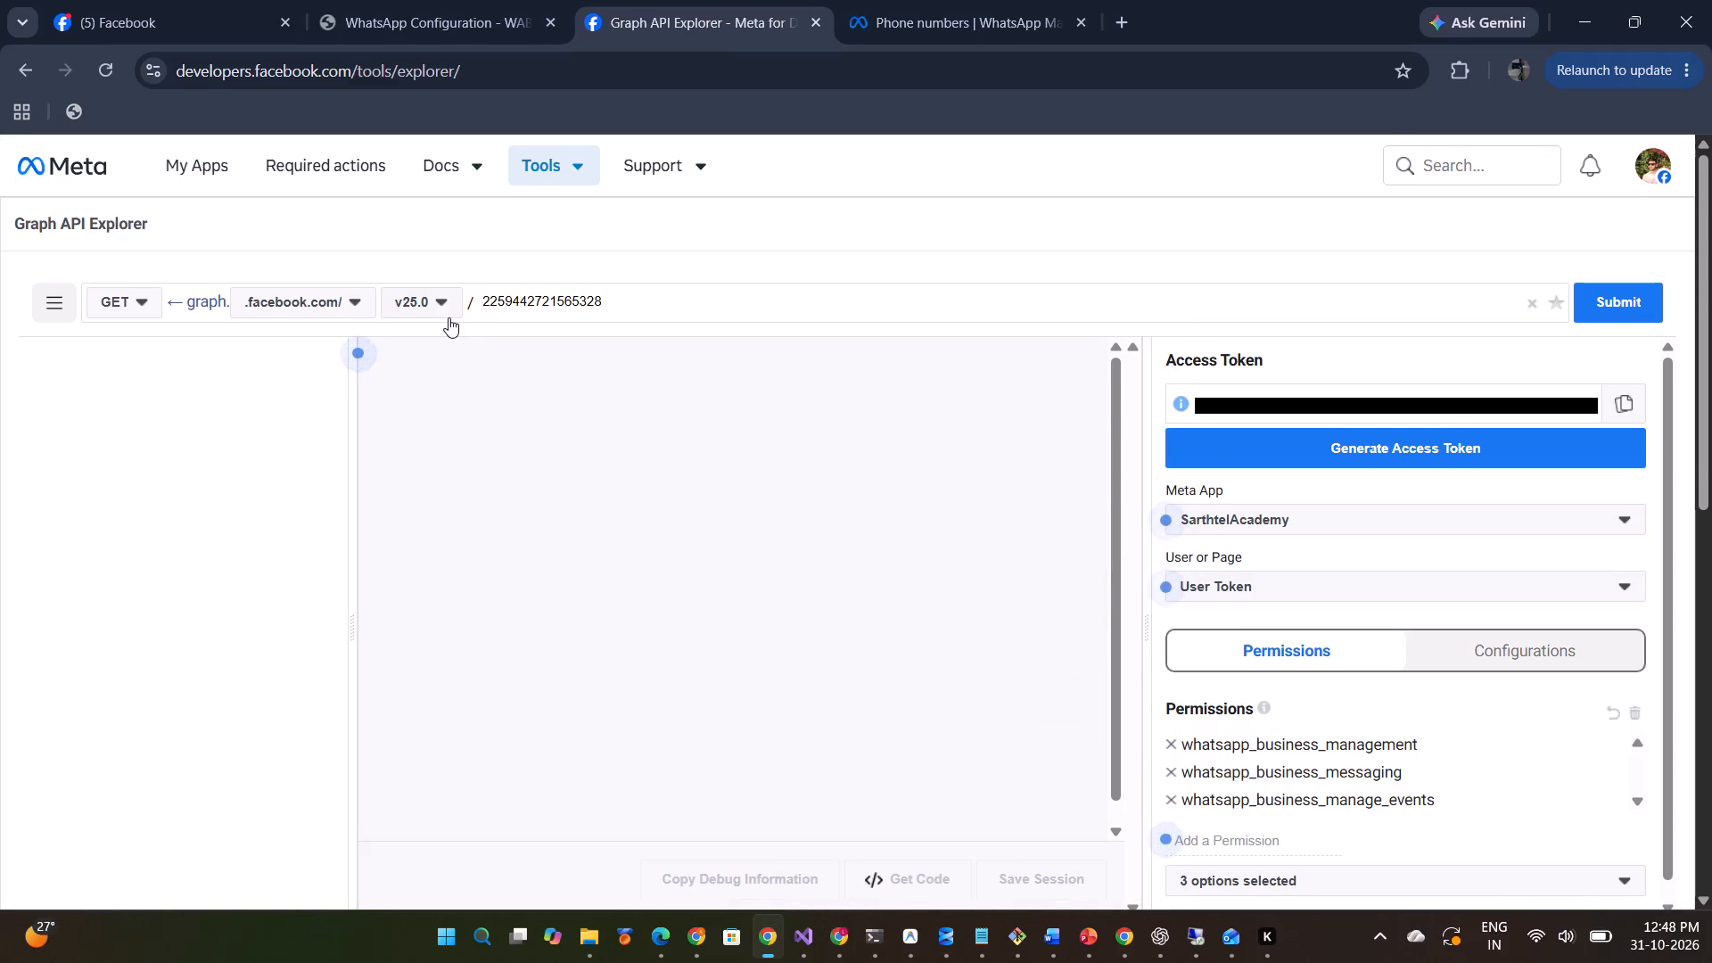
Append /subscribed_apps to the request path, following the Notepad subscription notes, submit the GET request and read its response.
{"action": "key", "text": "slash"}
{"action": "key", "text": "alt+Tab"}
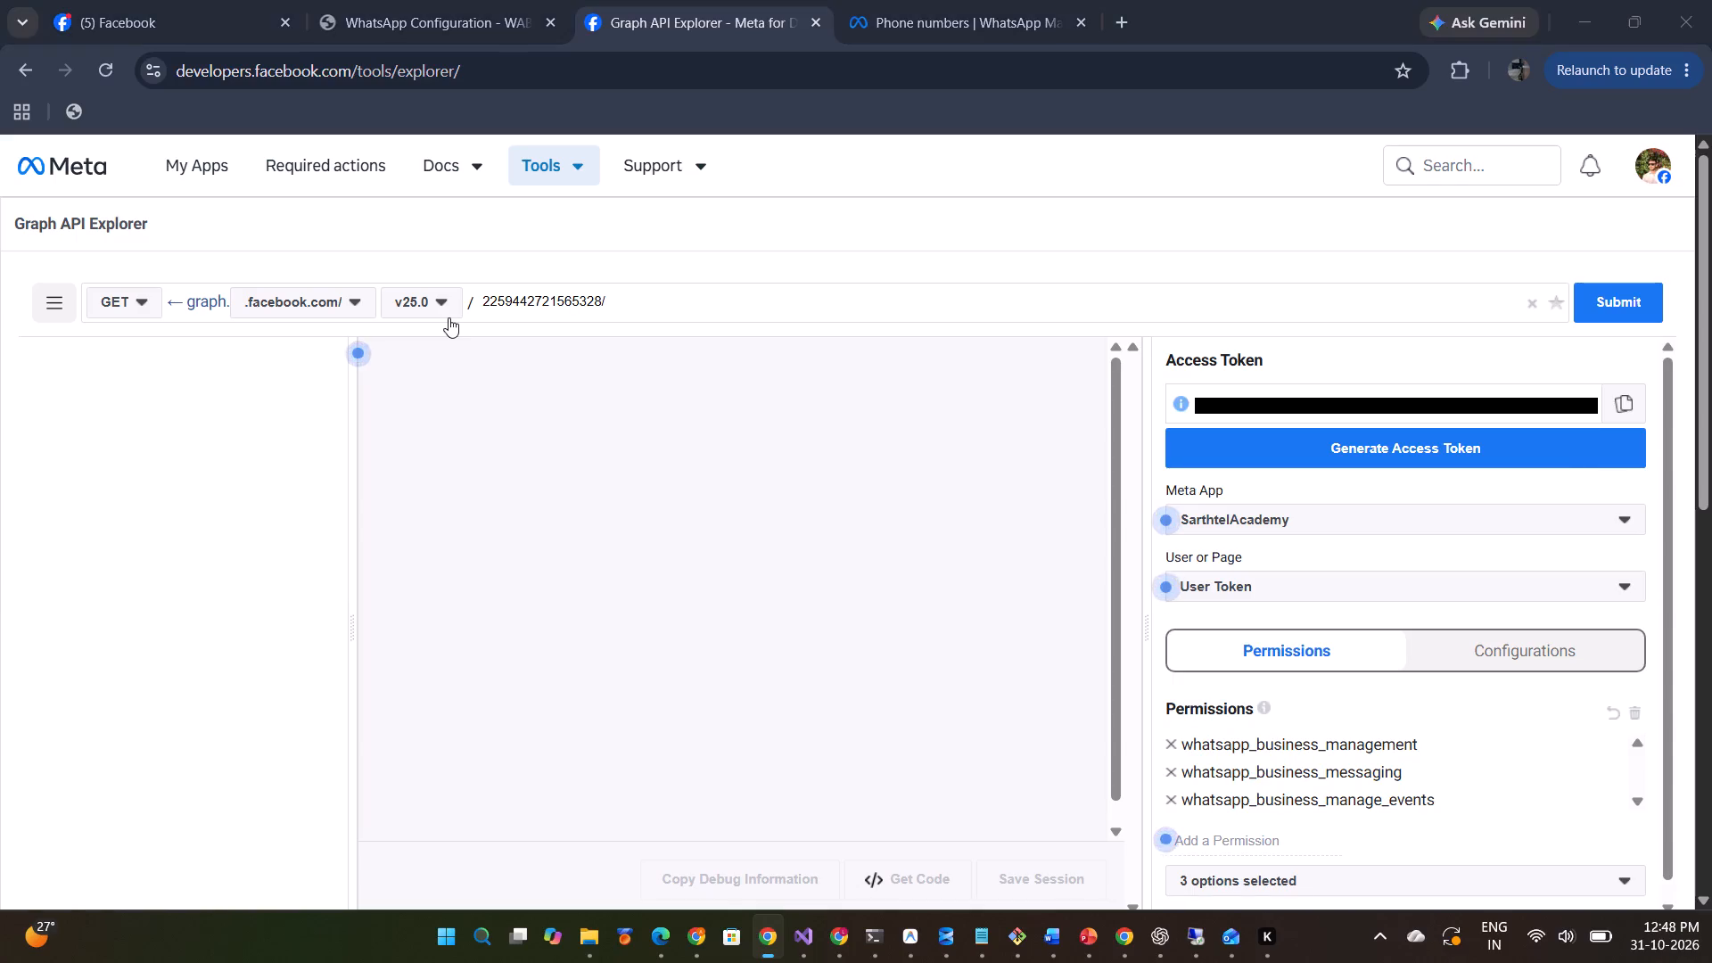
{"action": "key", "text": "alt+Tab"}
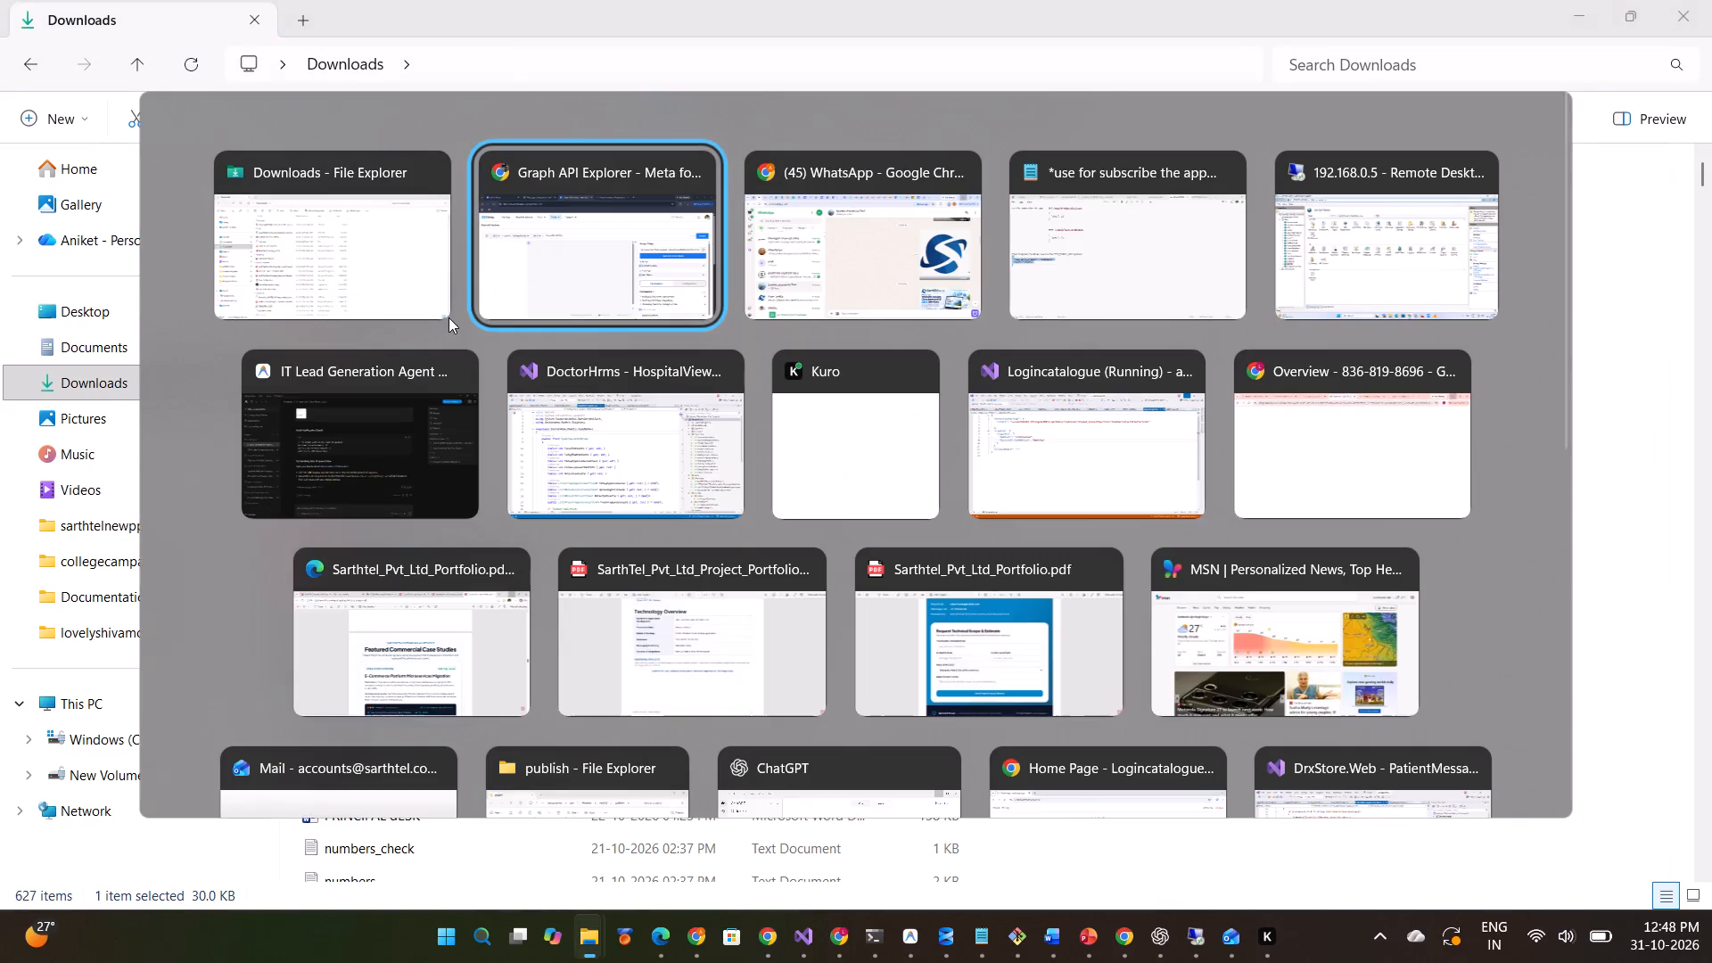
{"action": "key", "text": "alt+Tab"}
{"action": "key", "text": "alt+Tab"}
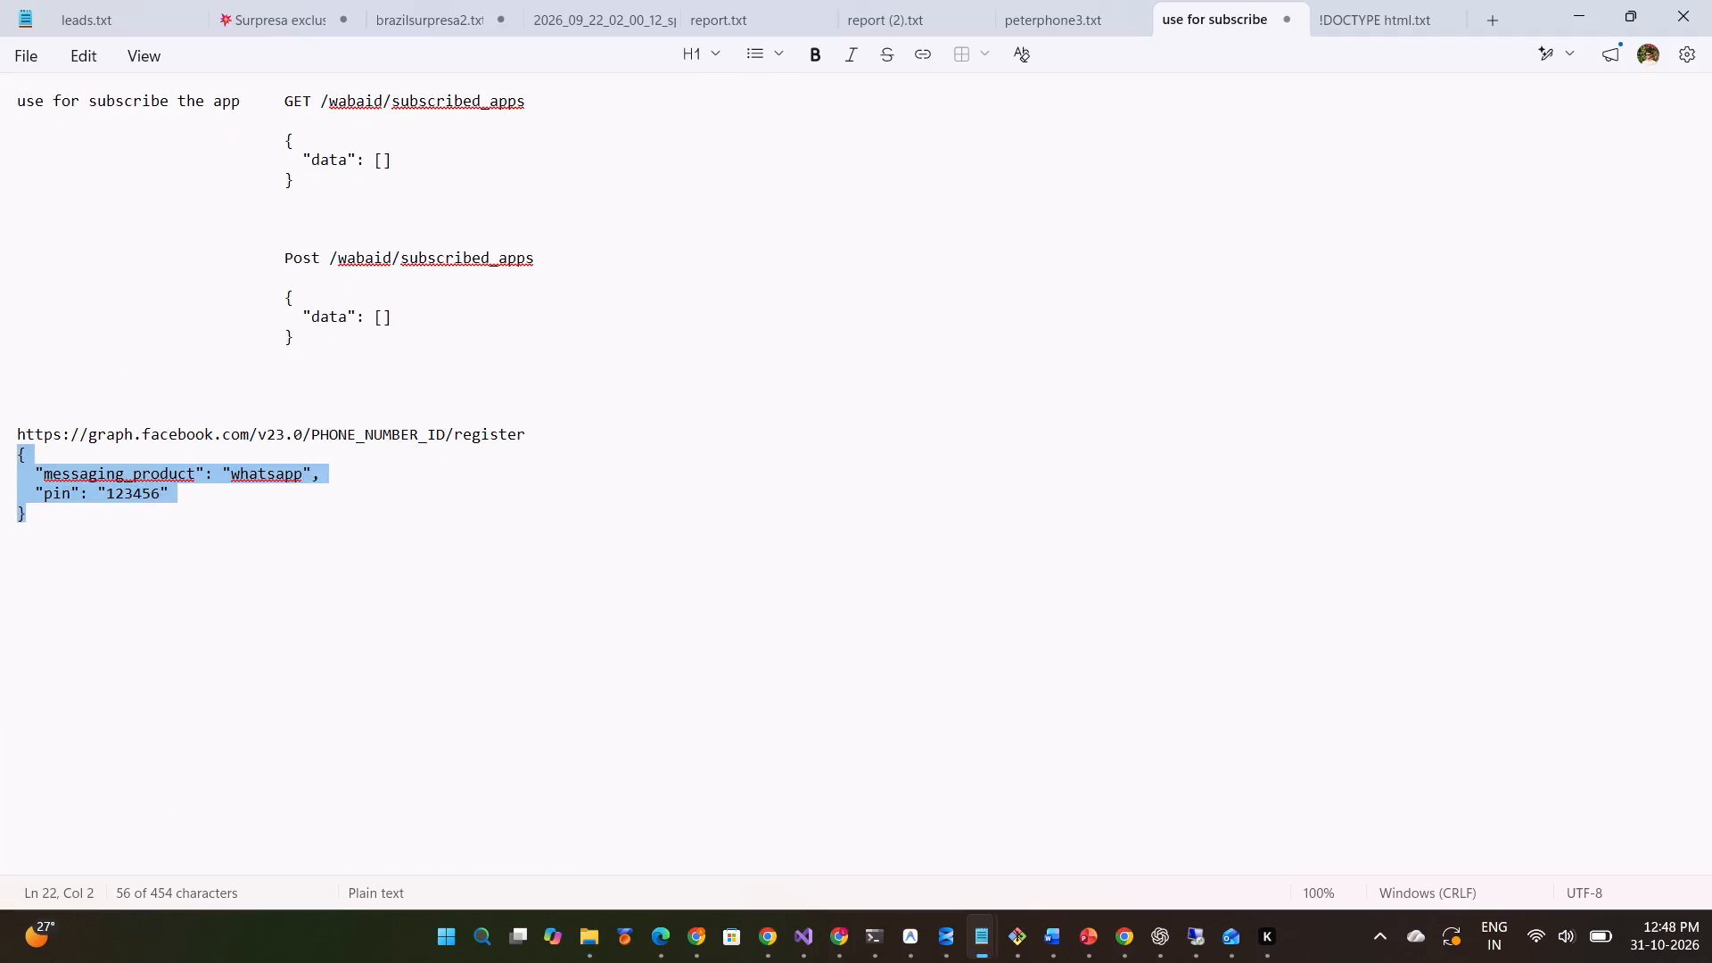
{"action": "key", "text": "alt+Tab"}
{"action": "key", "text": "alt+Tab"}
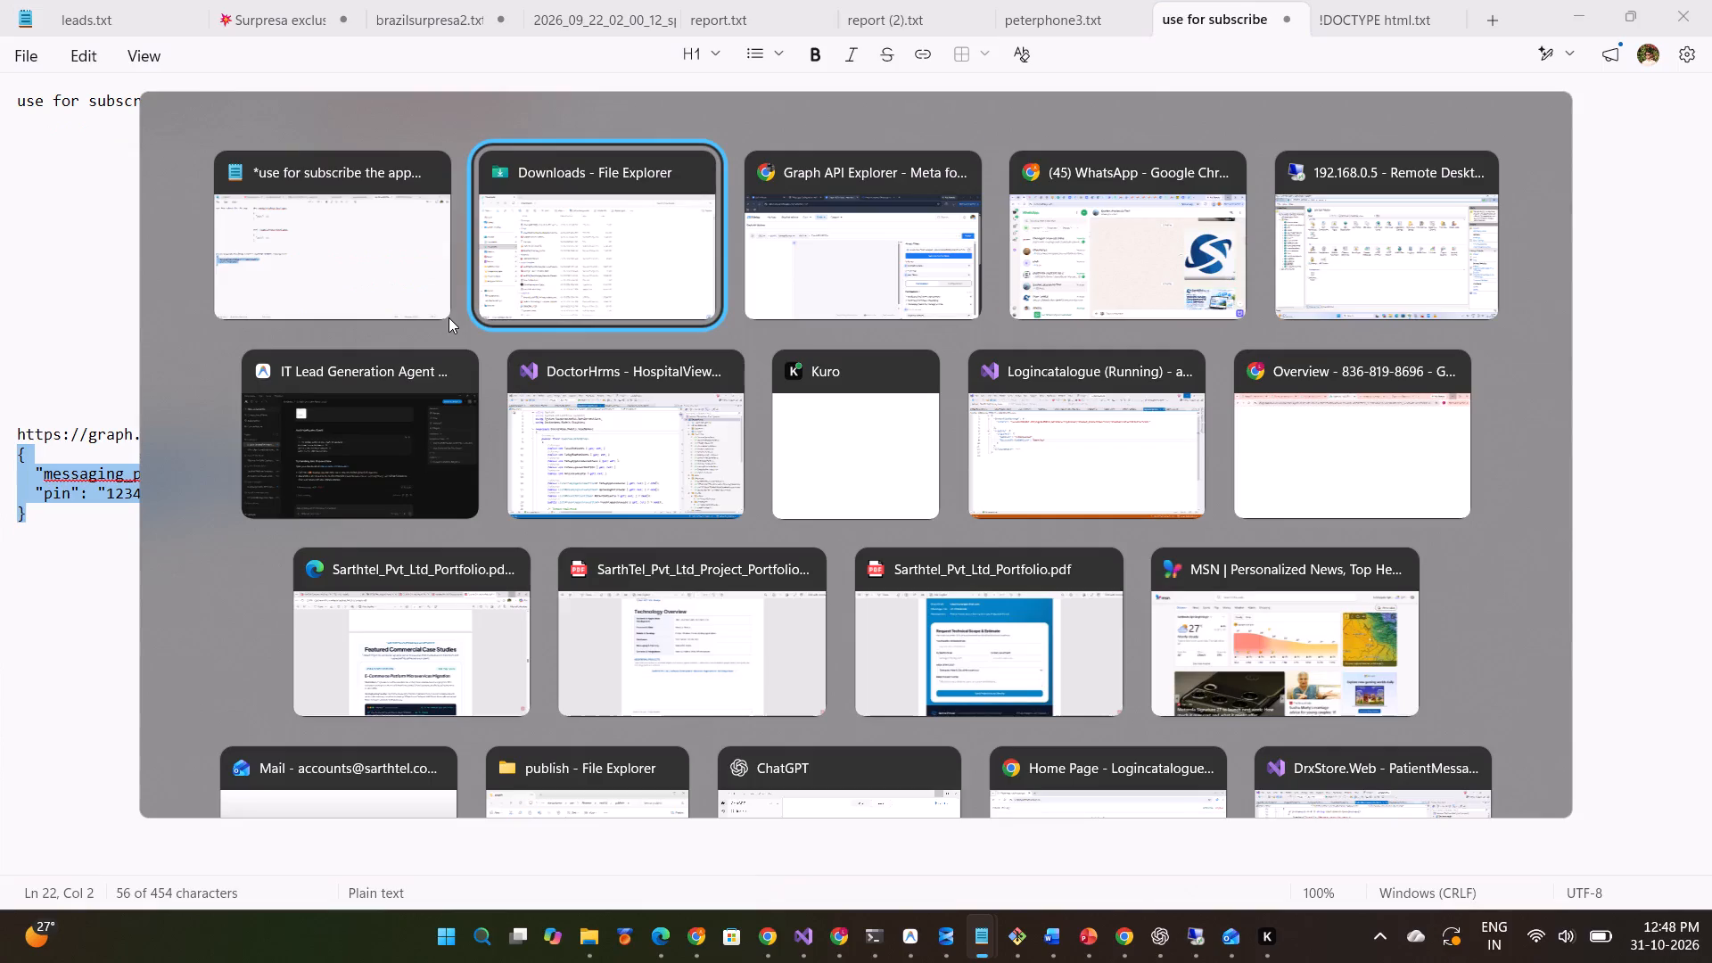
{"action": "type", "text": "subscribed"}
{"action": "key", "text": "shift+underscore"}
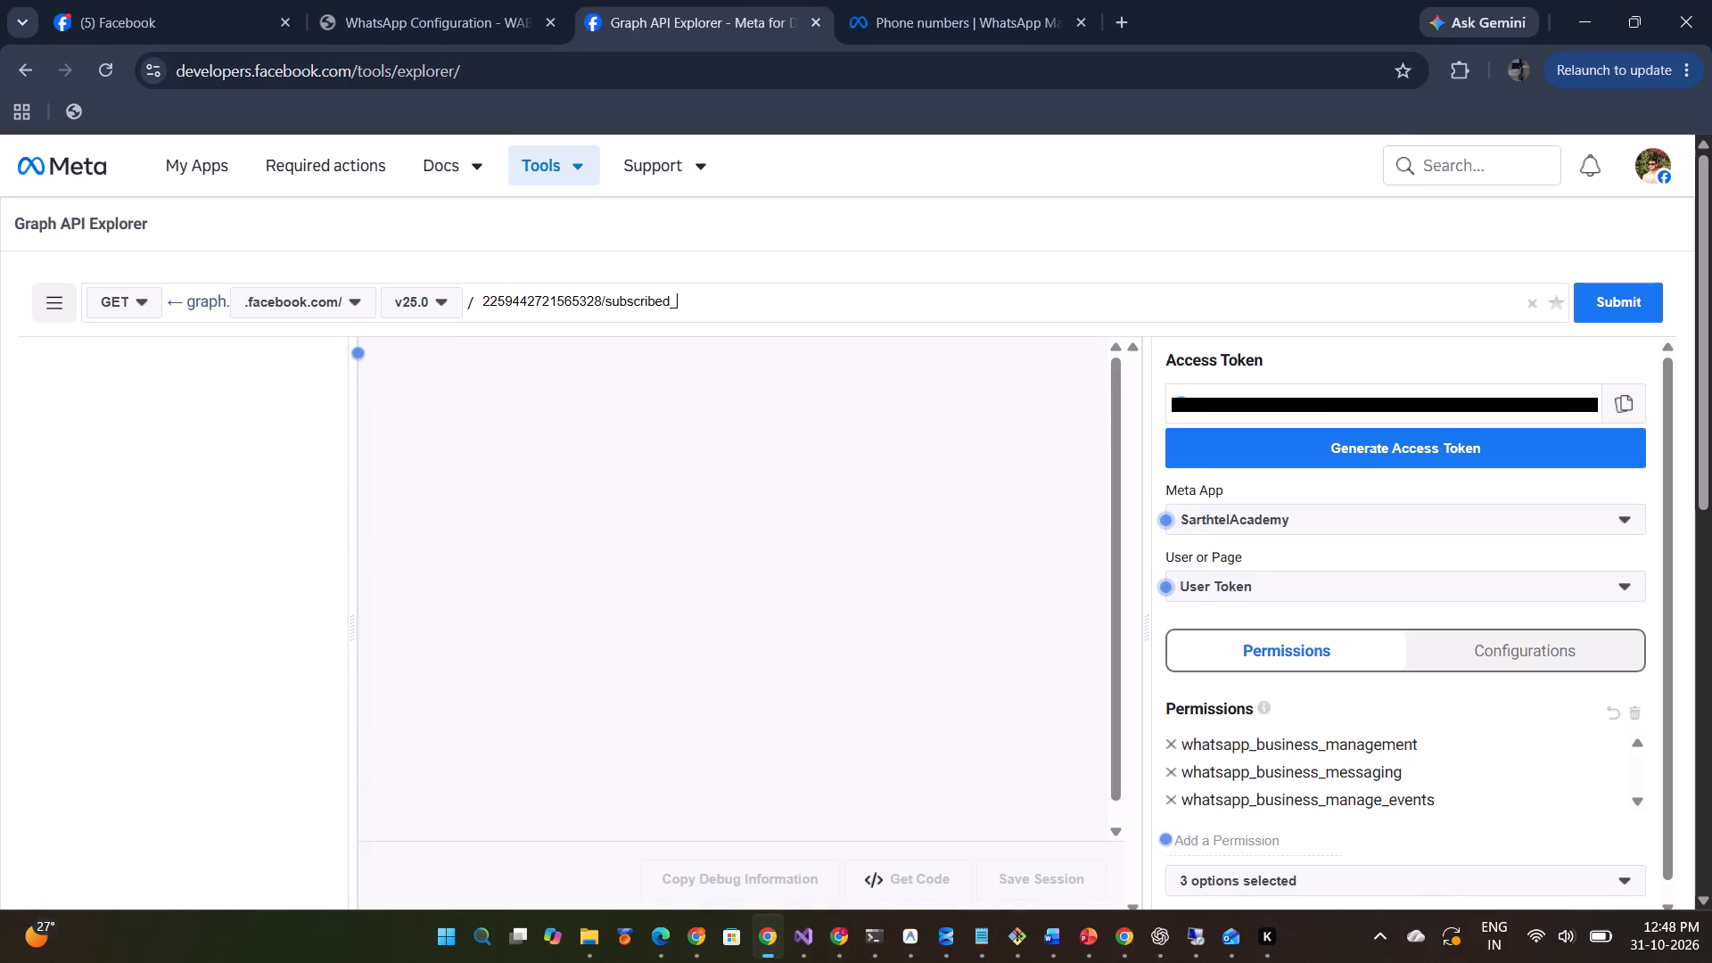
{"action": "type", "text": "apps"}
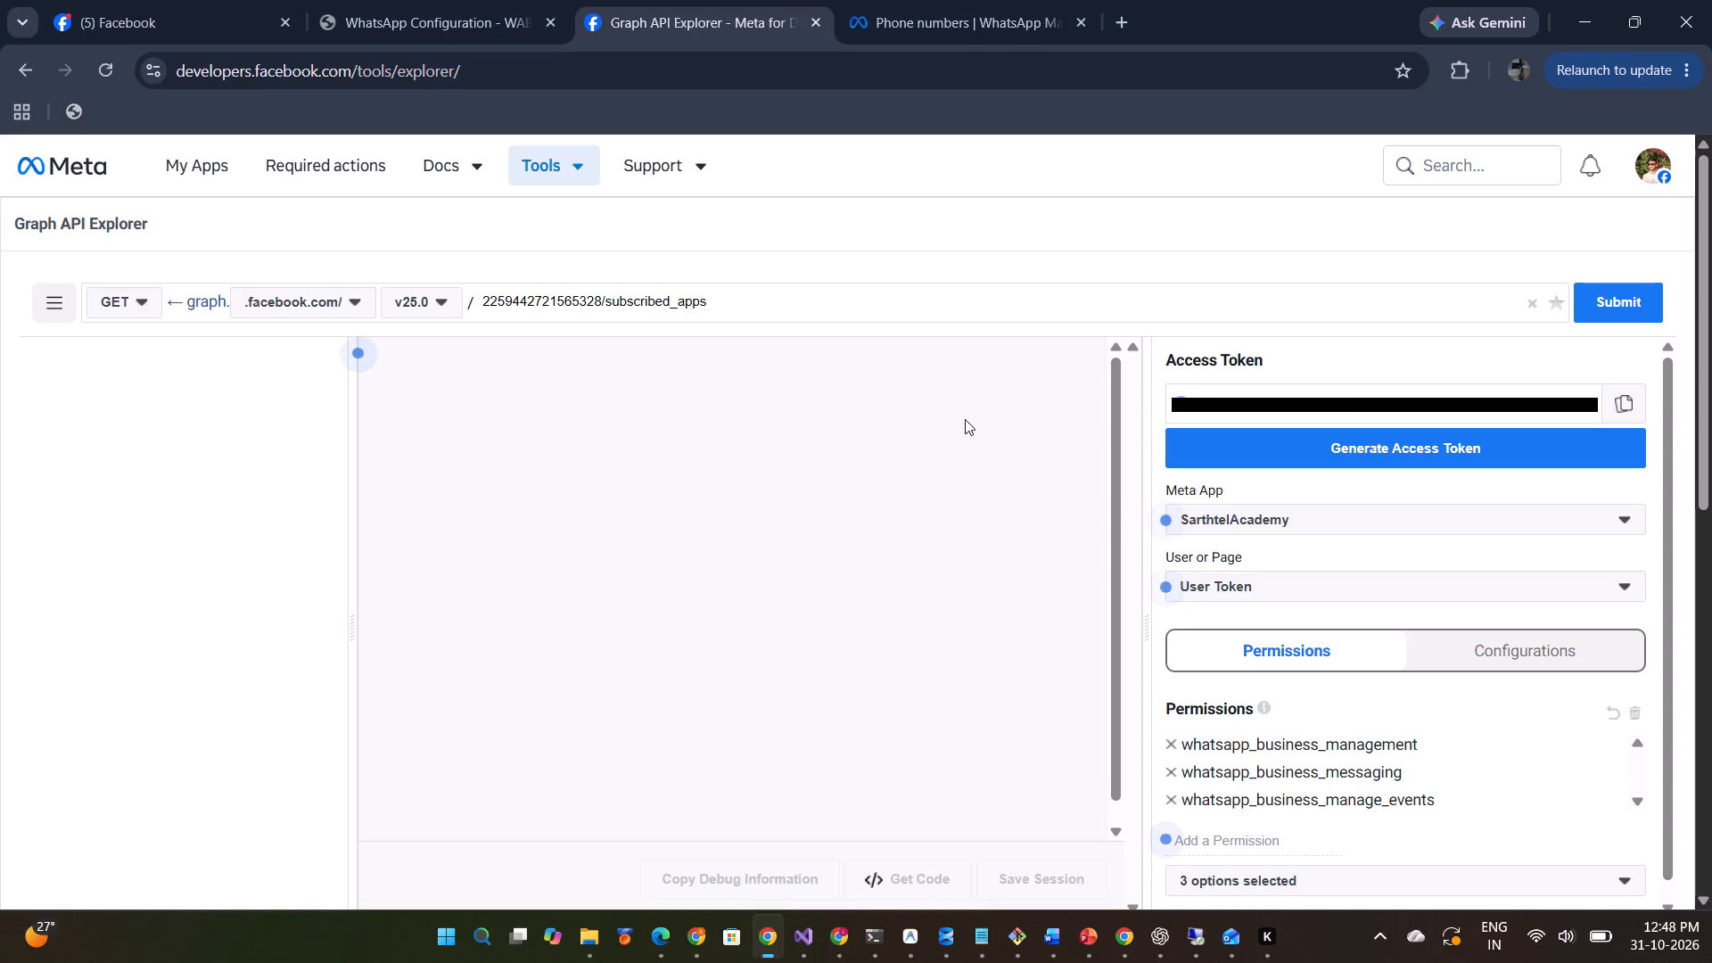
{"action": "left_click", "coordinate": [1609, 309]}
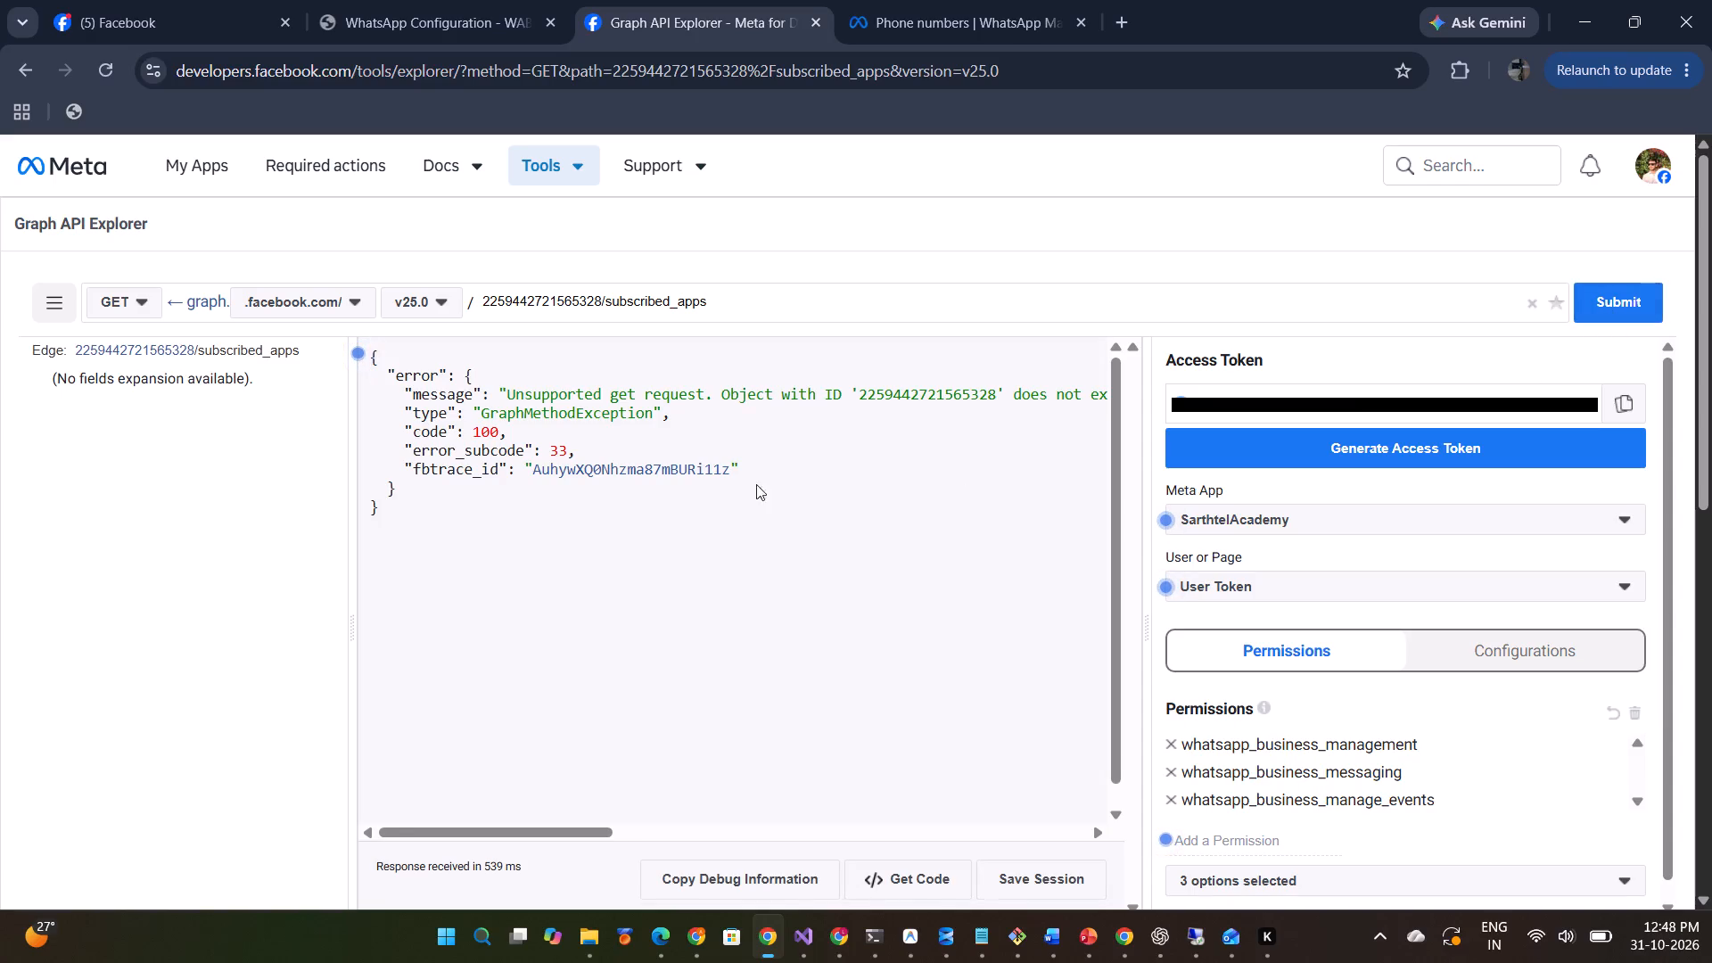
{"action": "scroll", "coordinate": [746, 481], "scroll_direction": "left", "scroll_amount": 1}
{"action": "scroll", "coordinate": [746, 481], "scroll_direction": "right", "scroll_amount": 1}
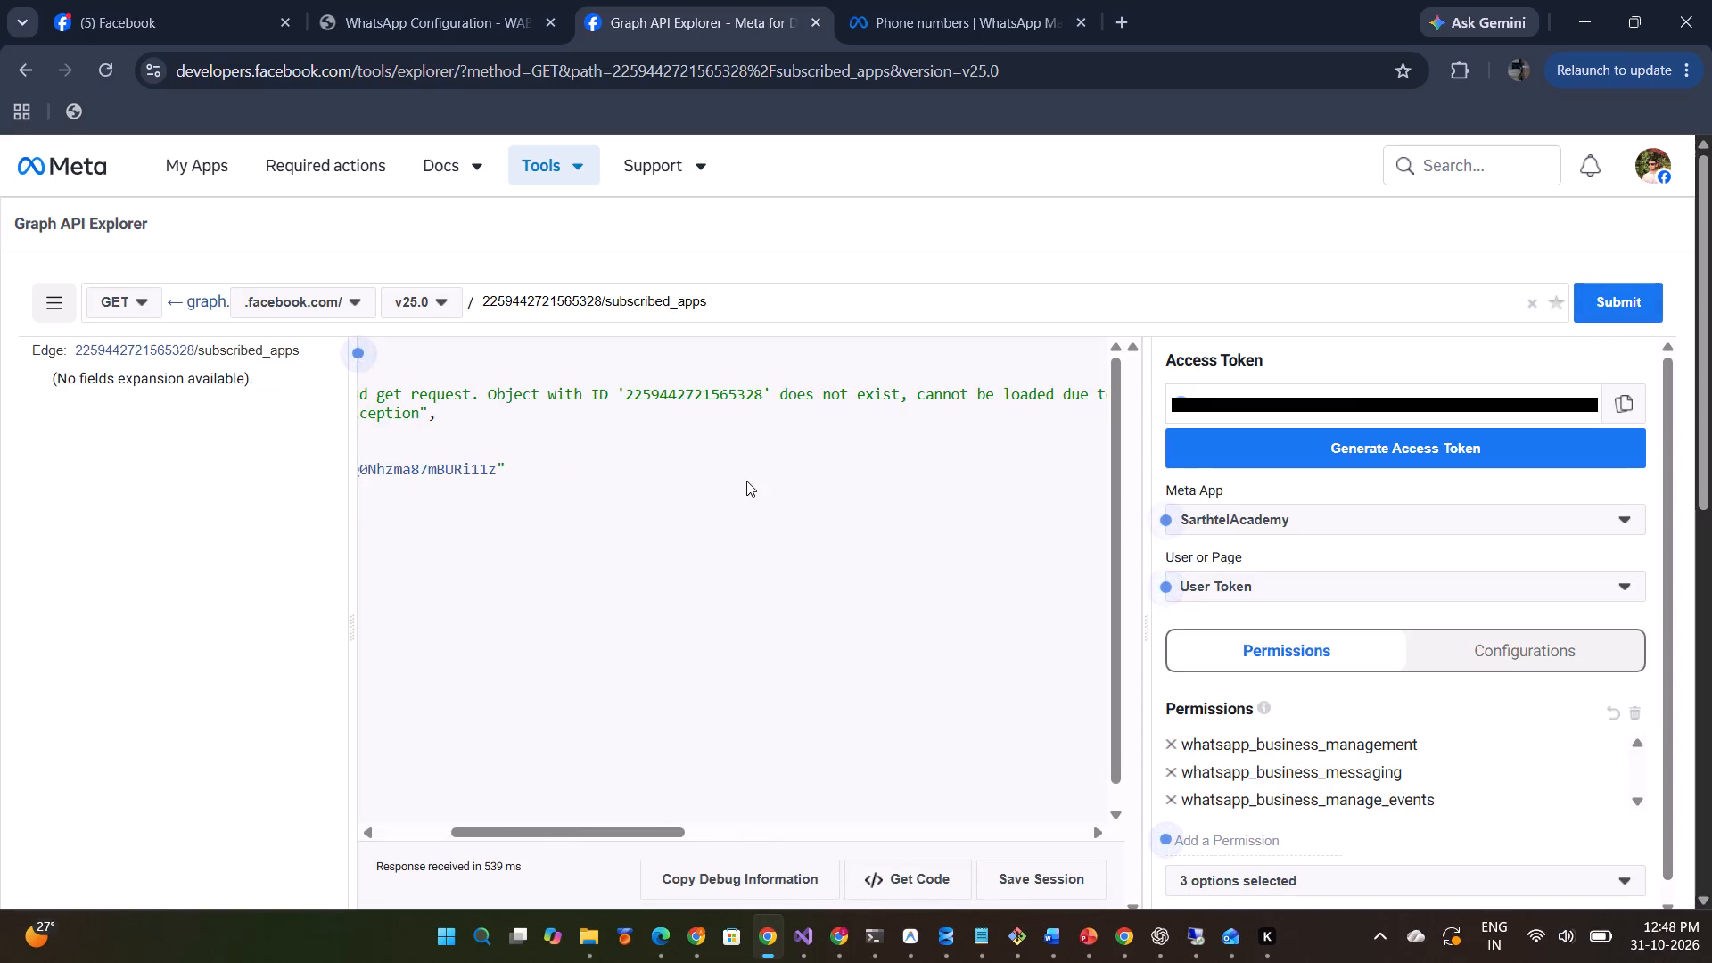
{"action": "scroll", "coordinate": [746, 481], "scroll_direction": "right", "scroll_amount": 1}
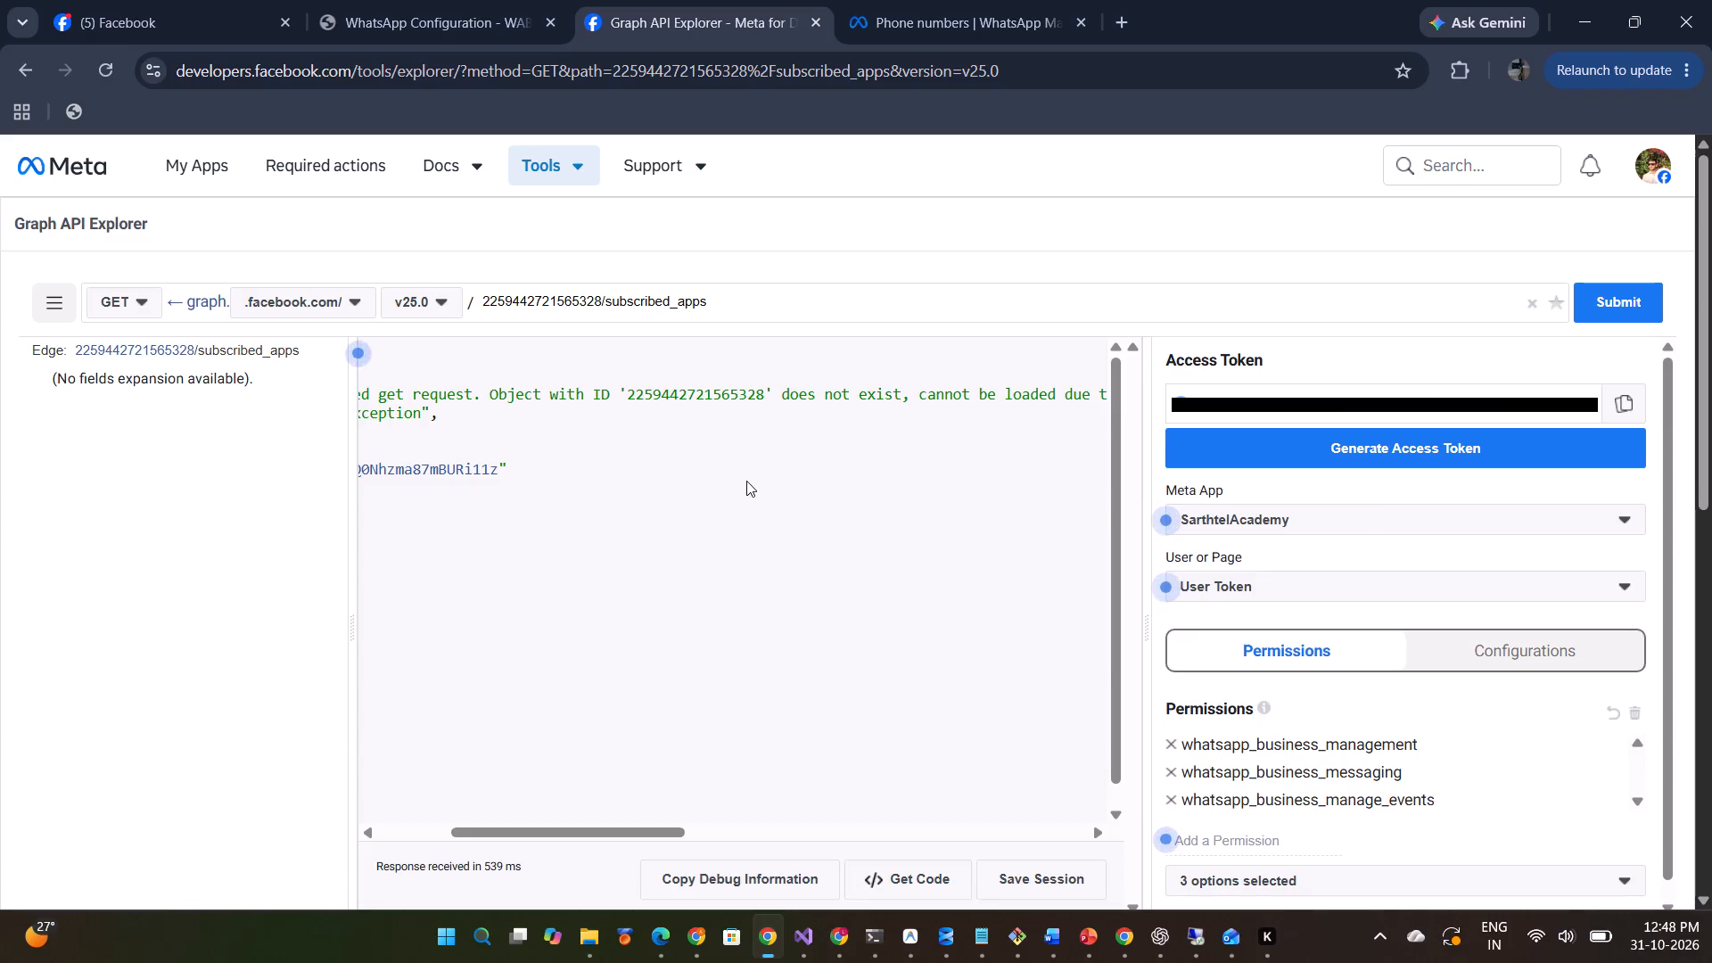
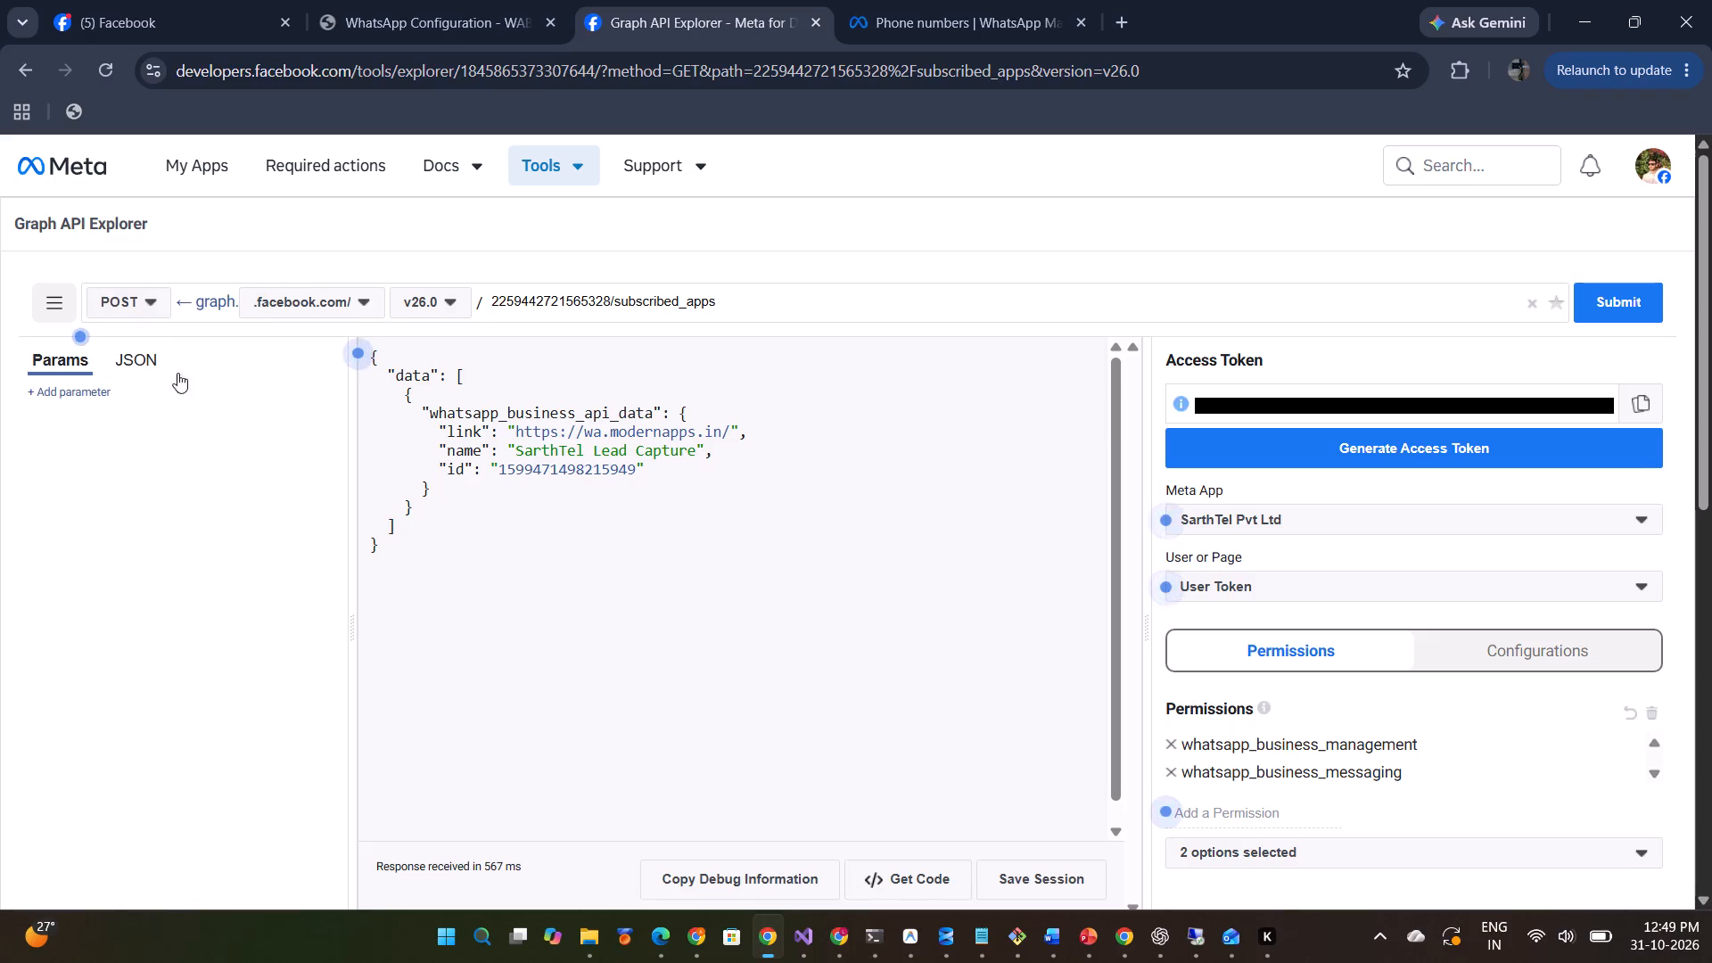
Submit a POST request with an empty JSON body to the WhatsApp business account's subscribed_apps endpoint to subscribe SarthTel Pvt Ltd.
{"action": "left_click", "coordinate": [133, 353]}
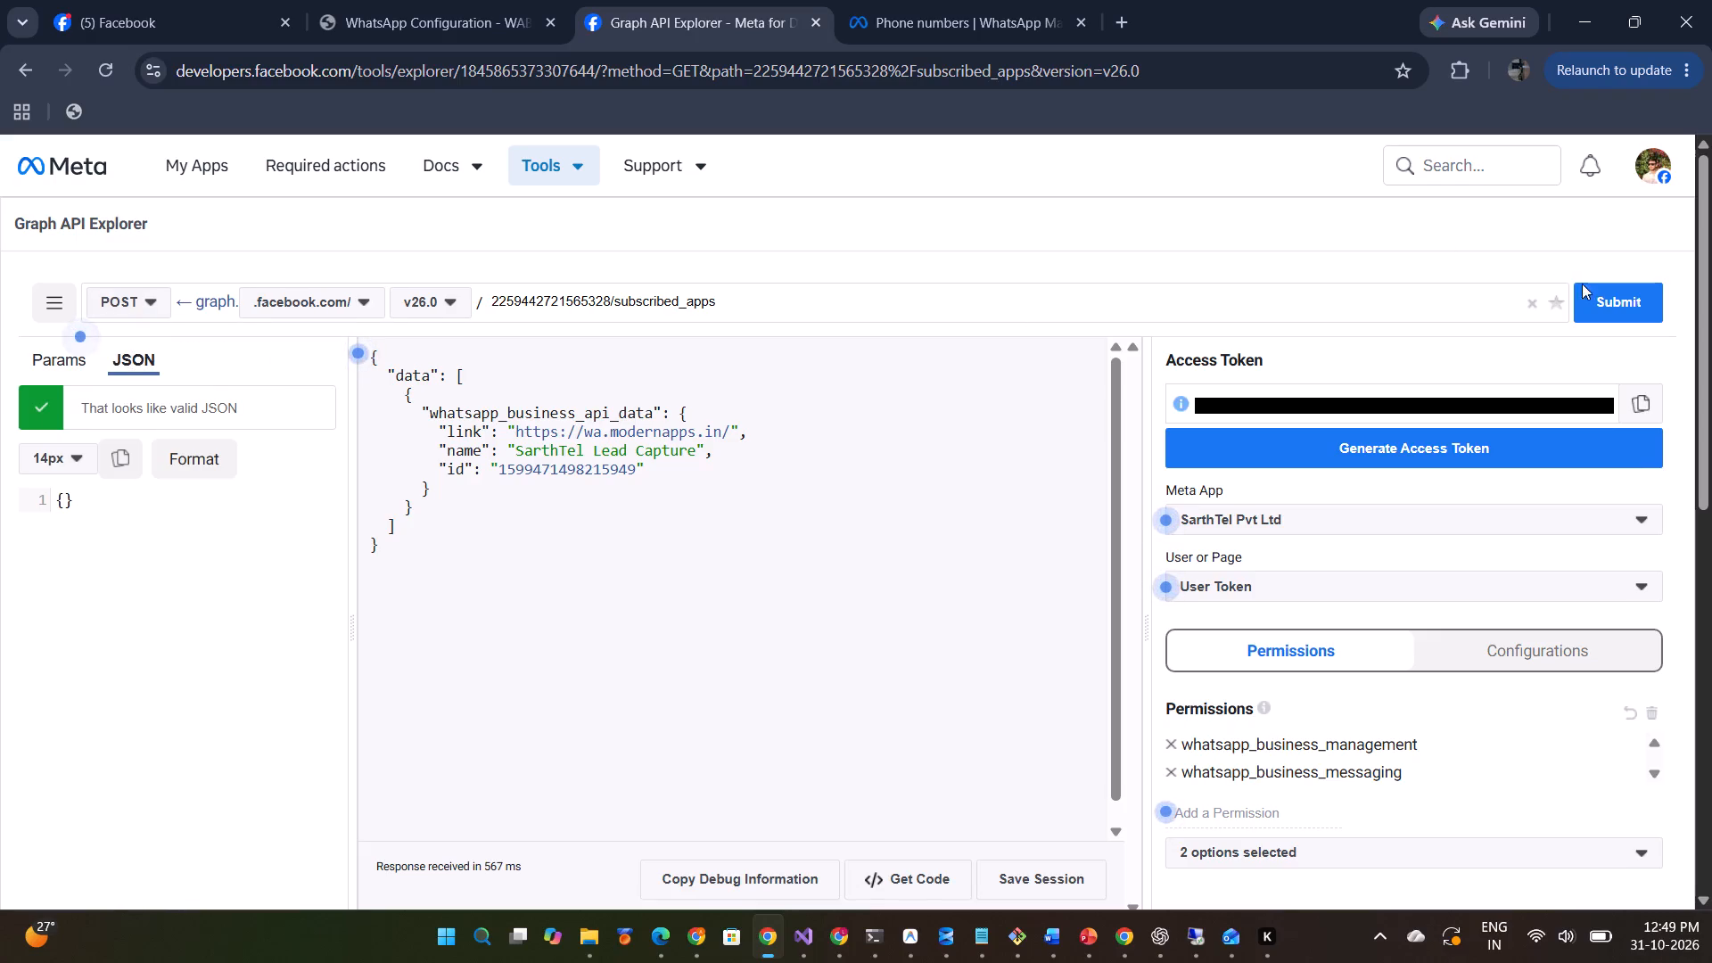
{"action": "left_click", "coordinate": [1592, 296]}
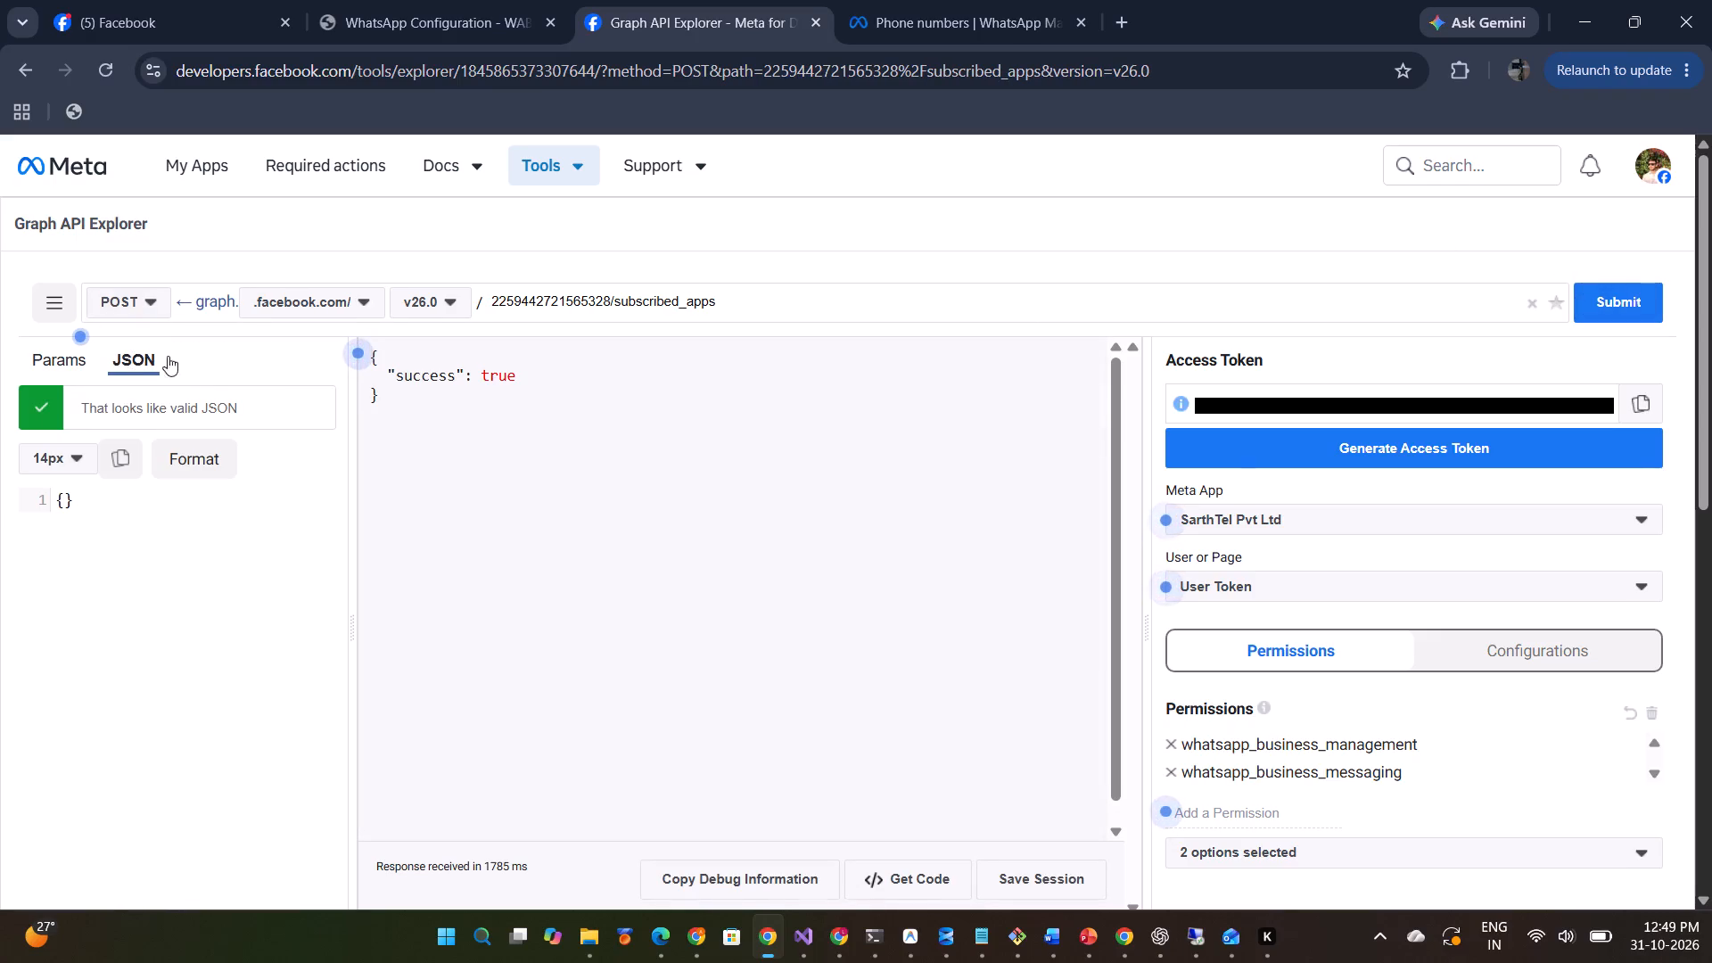
Query the same subscribed_apps endpoint with a GET request to check which apps are subscribed.
{"action": "left_click", "coordinate": [135, 308]}
{"action": "left_click", "coordinate": [138, 341]}
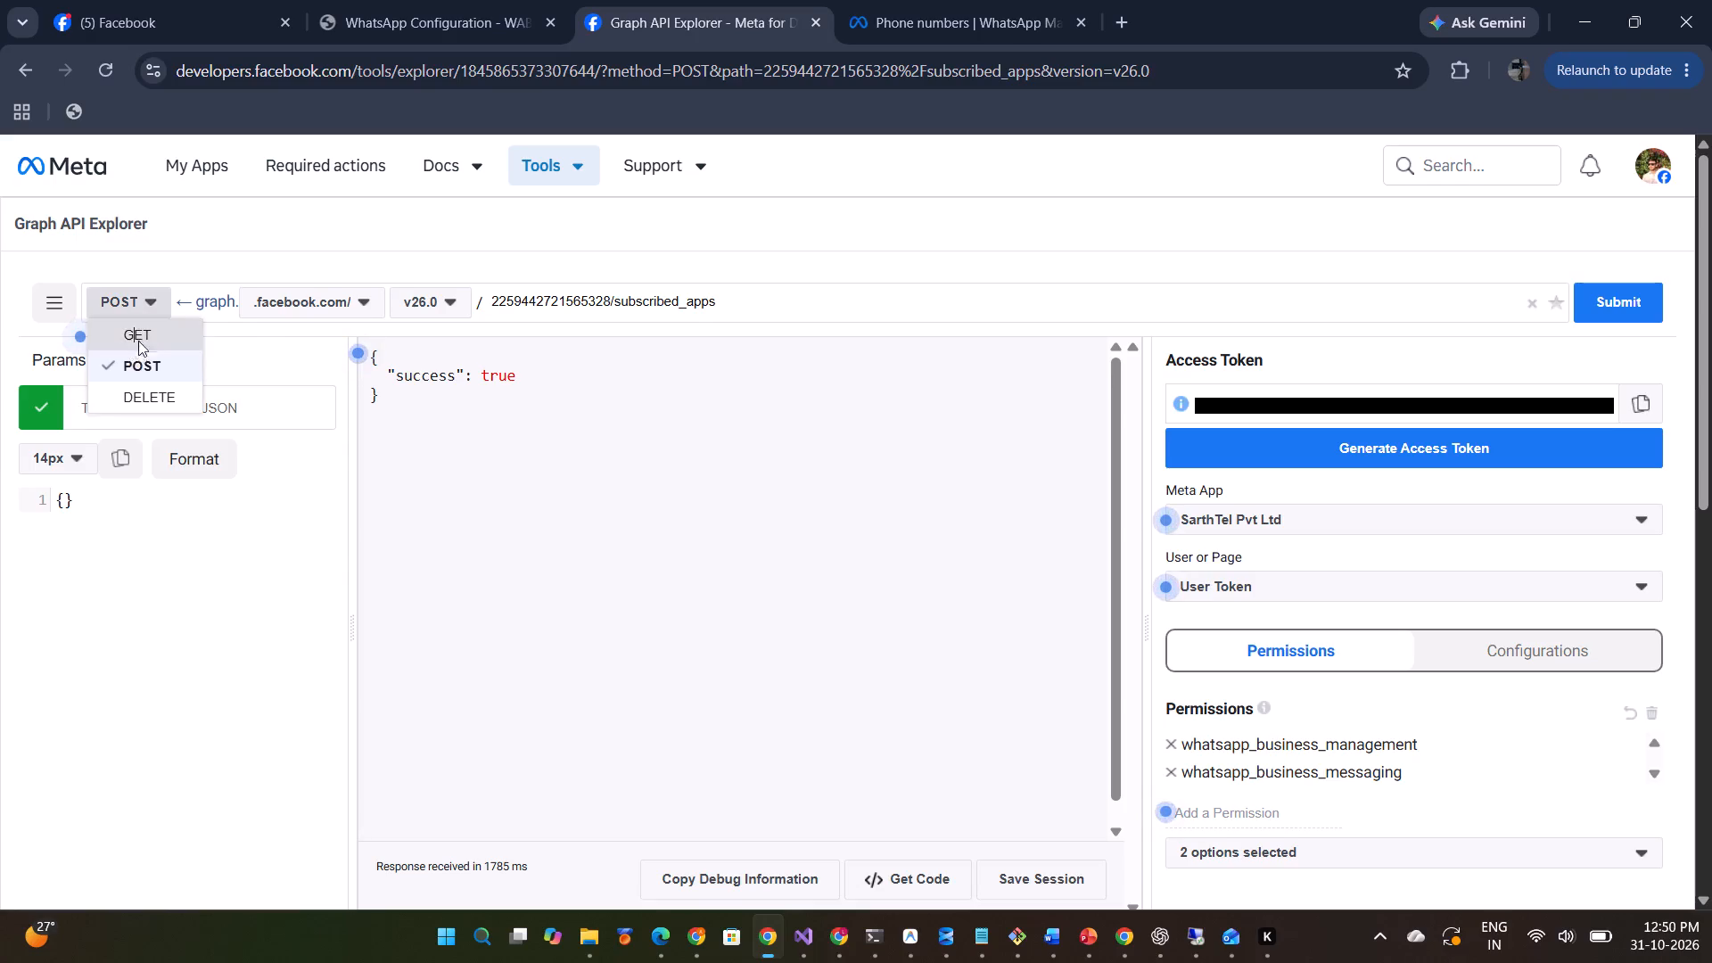
{"action": "left_click", "coordinate": [1599, 295]}
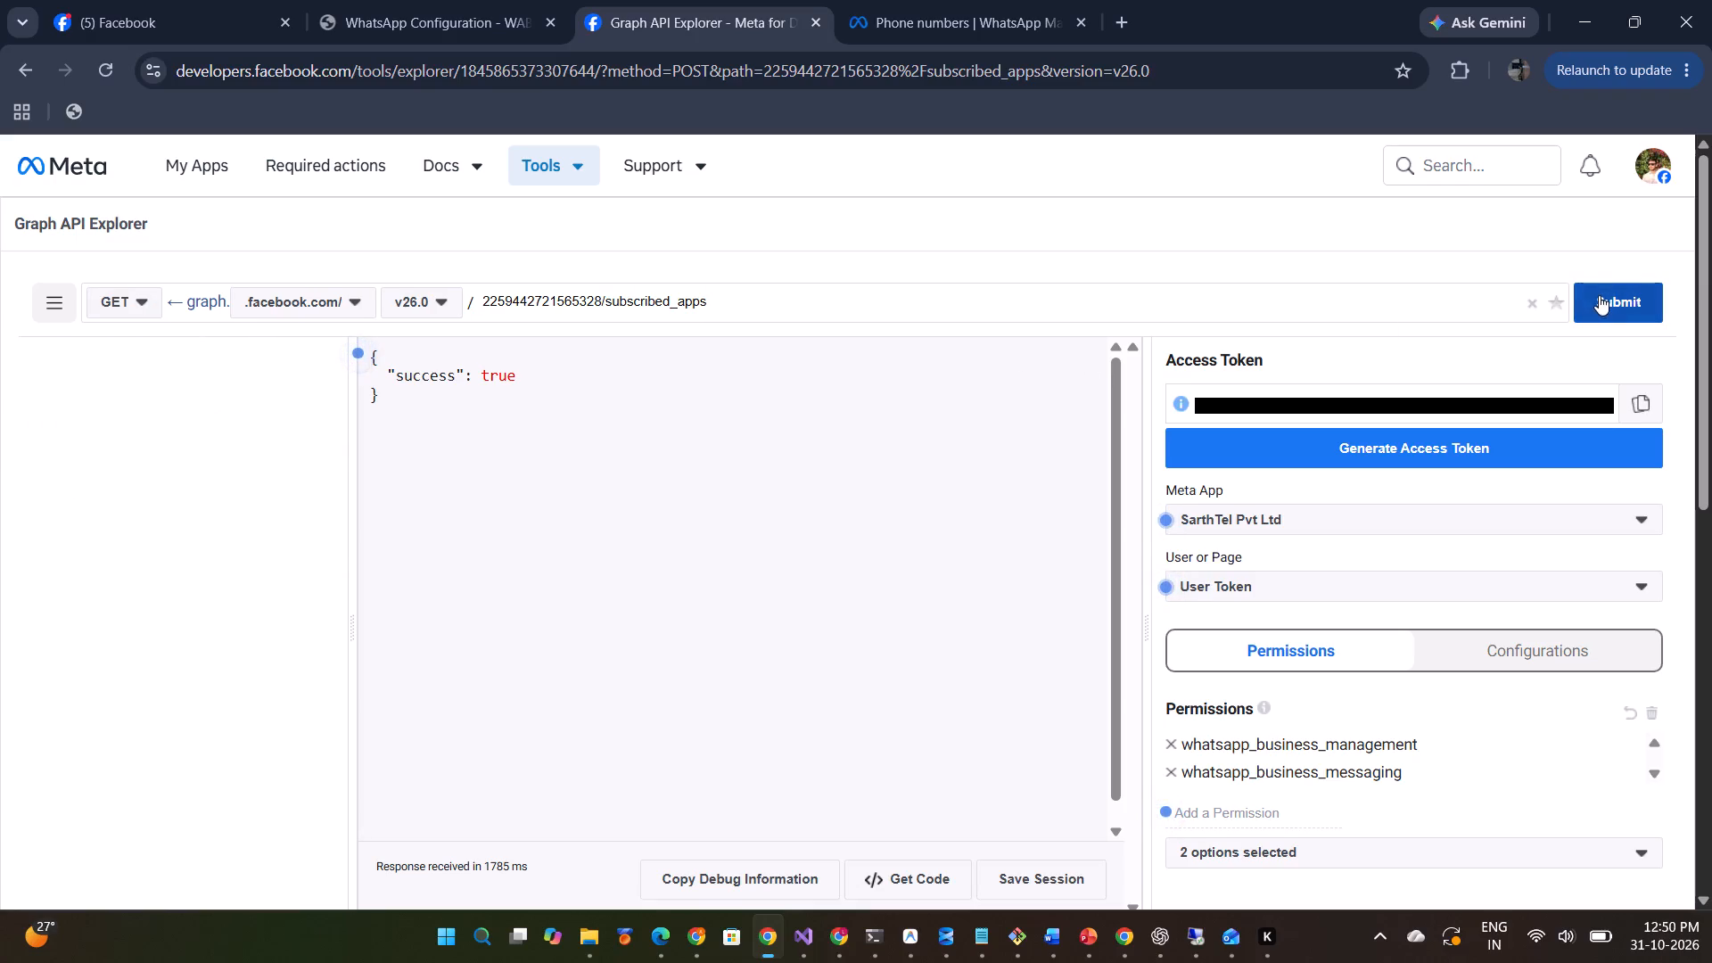
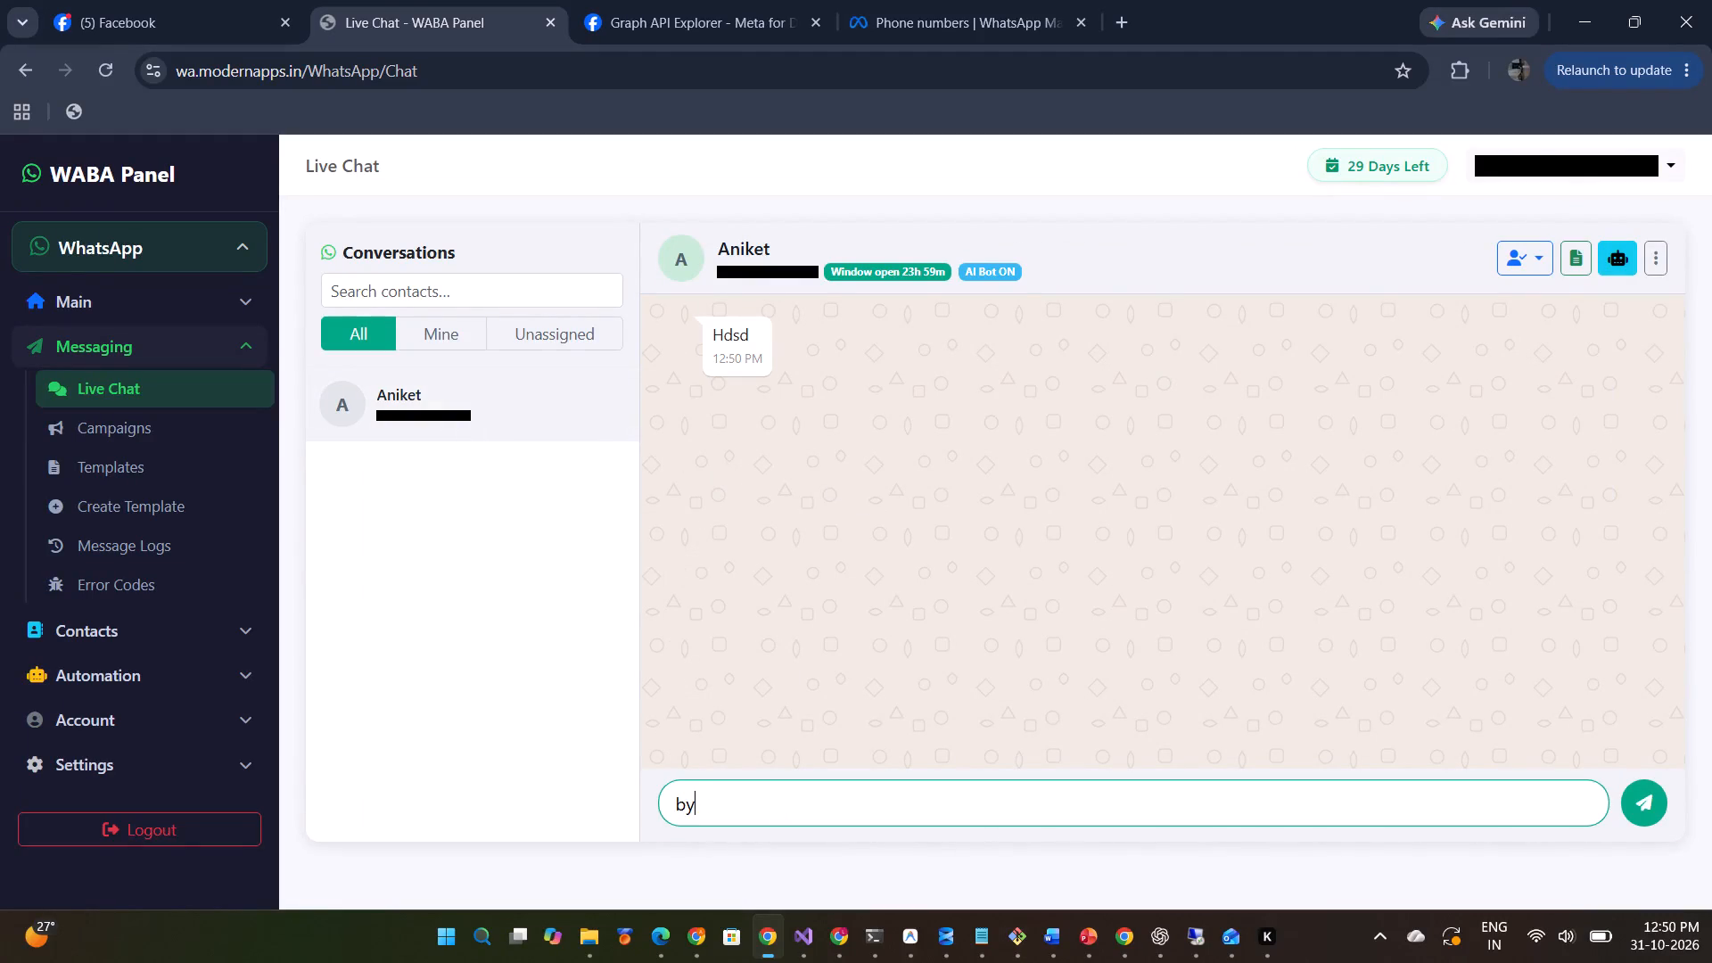
Send the reply "bye" to Aniket in the open live chat conversation.
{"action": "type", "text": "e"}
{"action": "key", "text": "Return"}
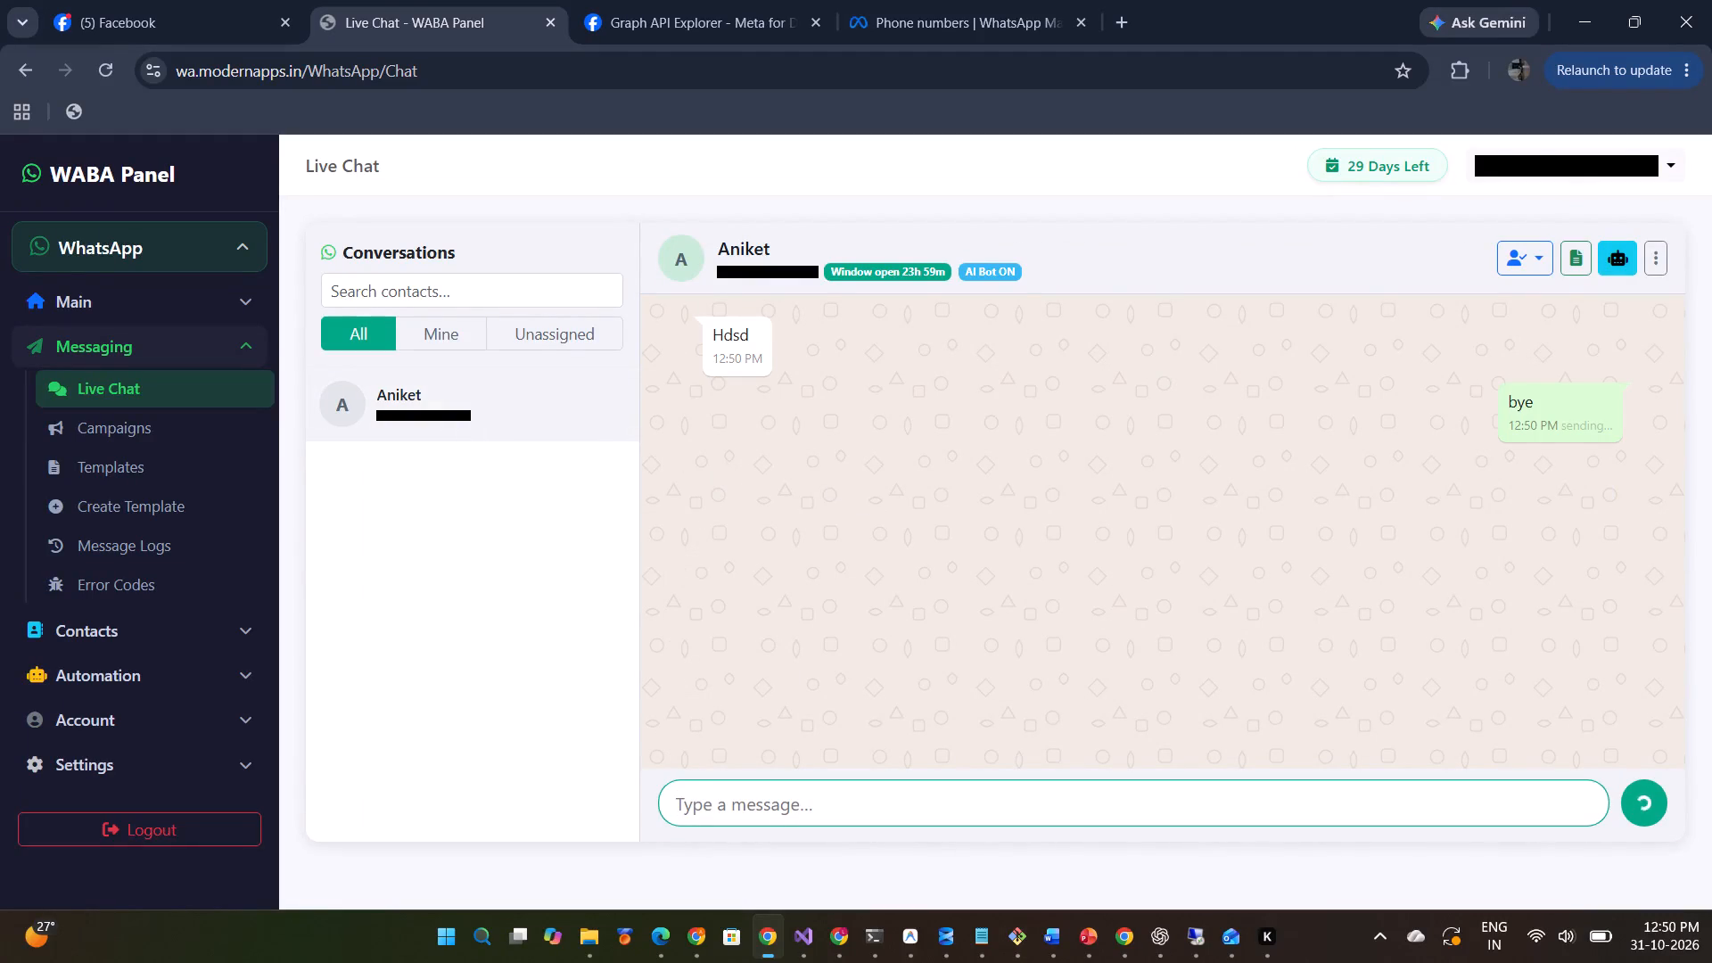
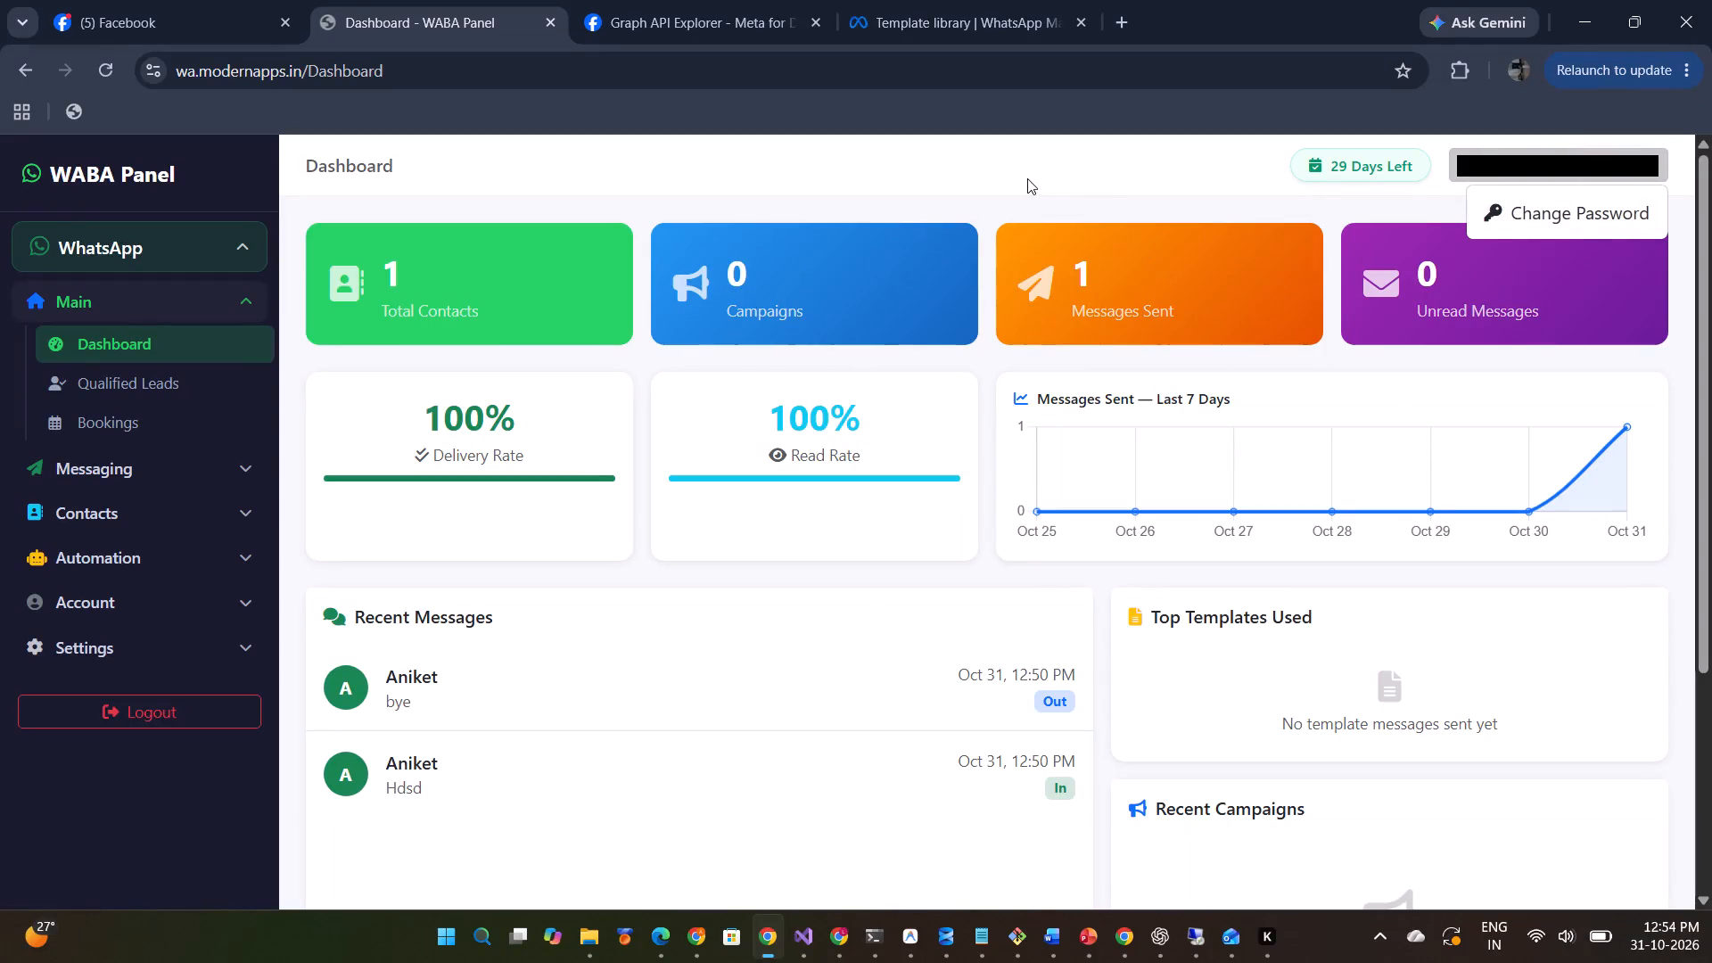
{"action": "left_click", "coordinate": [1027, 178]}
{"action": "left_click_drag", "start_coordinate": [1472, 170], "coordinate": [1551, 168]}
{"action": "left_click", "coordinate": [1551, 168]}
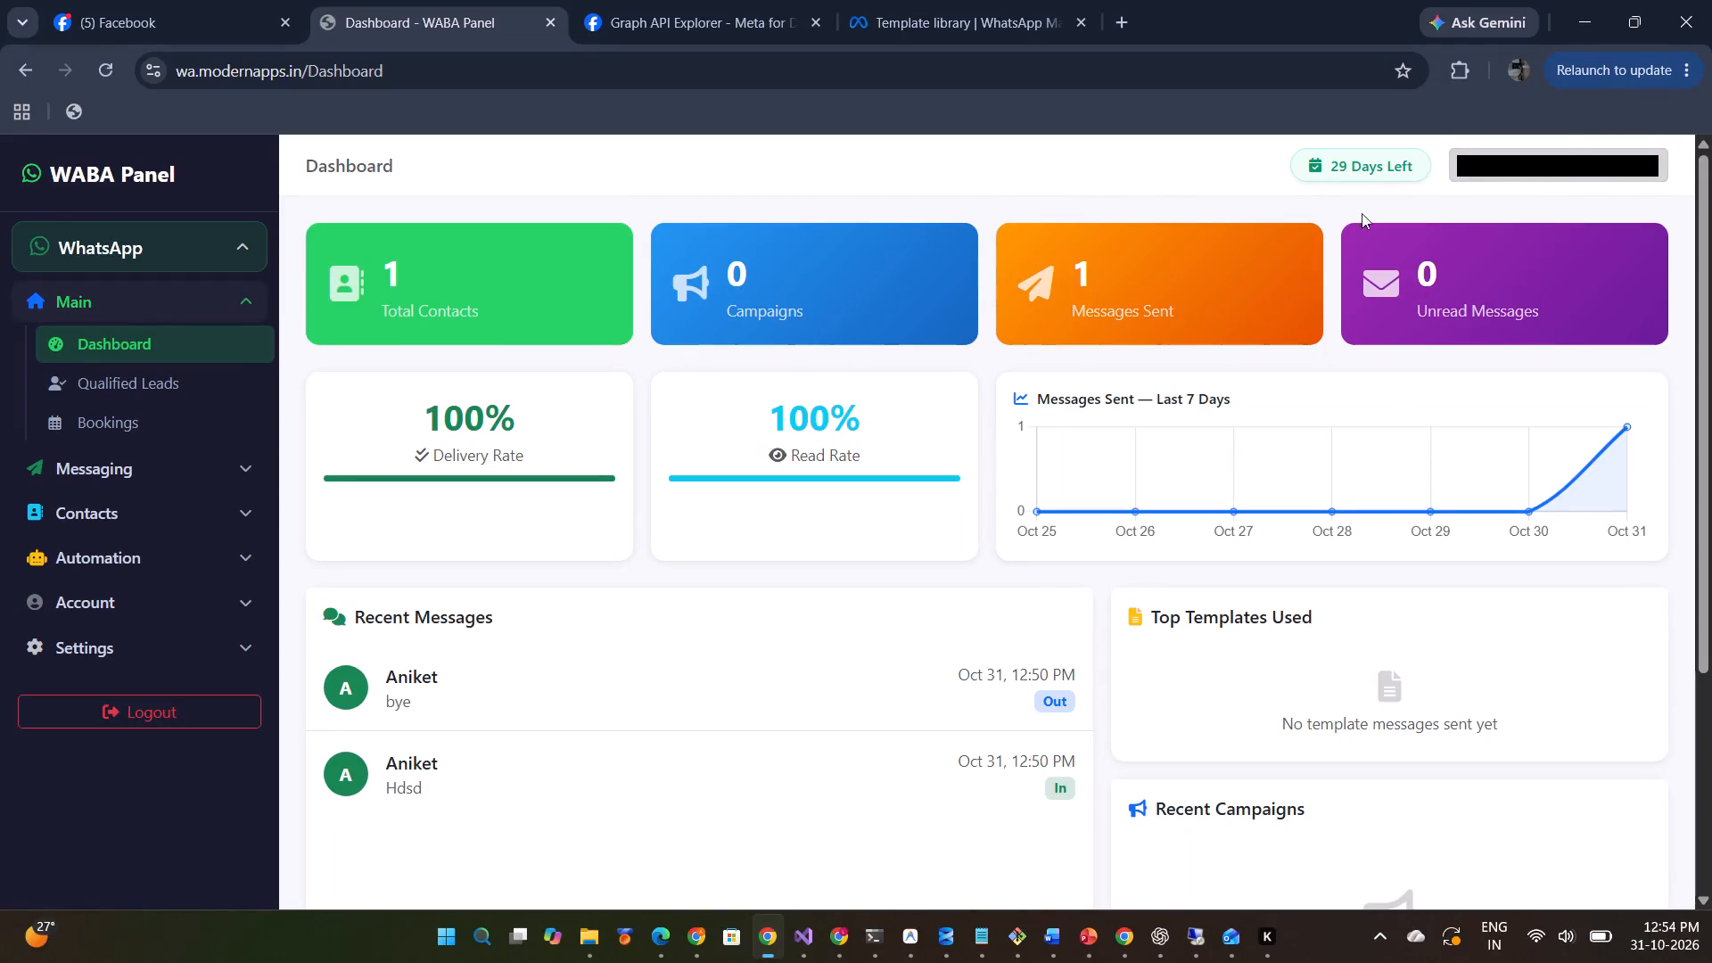
Open the account's Team Members list in WABA Panel and select the email address of the Sarthtel Pvt Ltd member.
{"action": "left_click", "coordinate": [177, 599]}
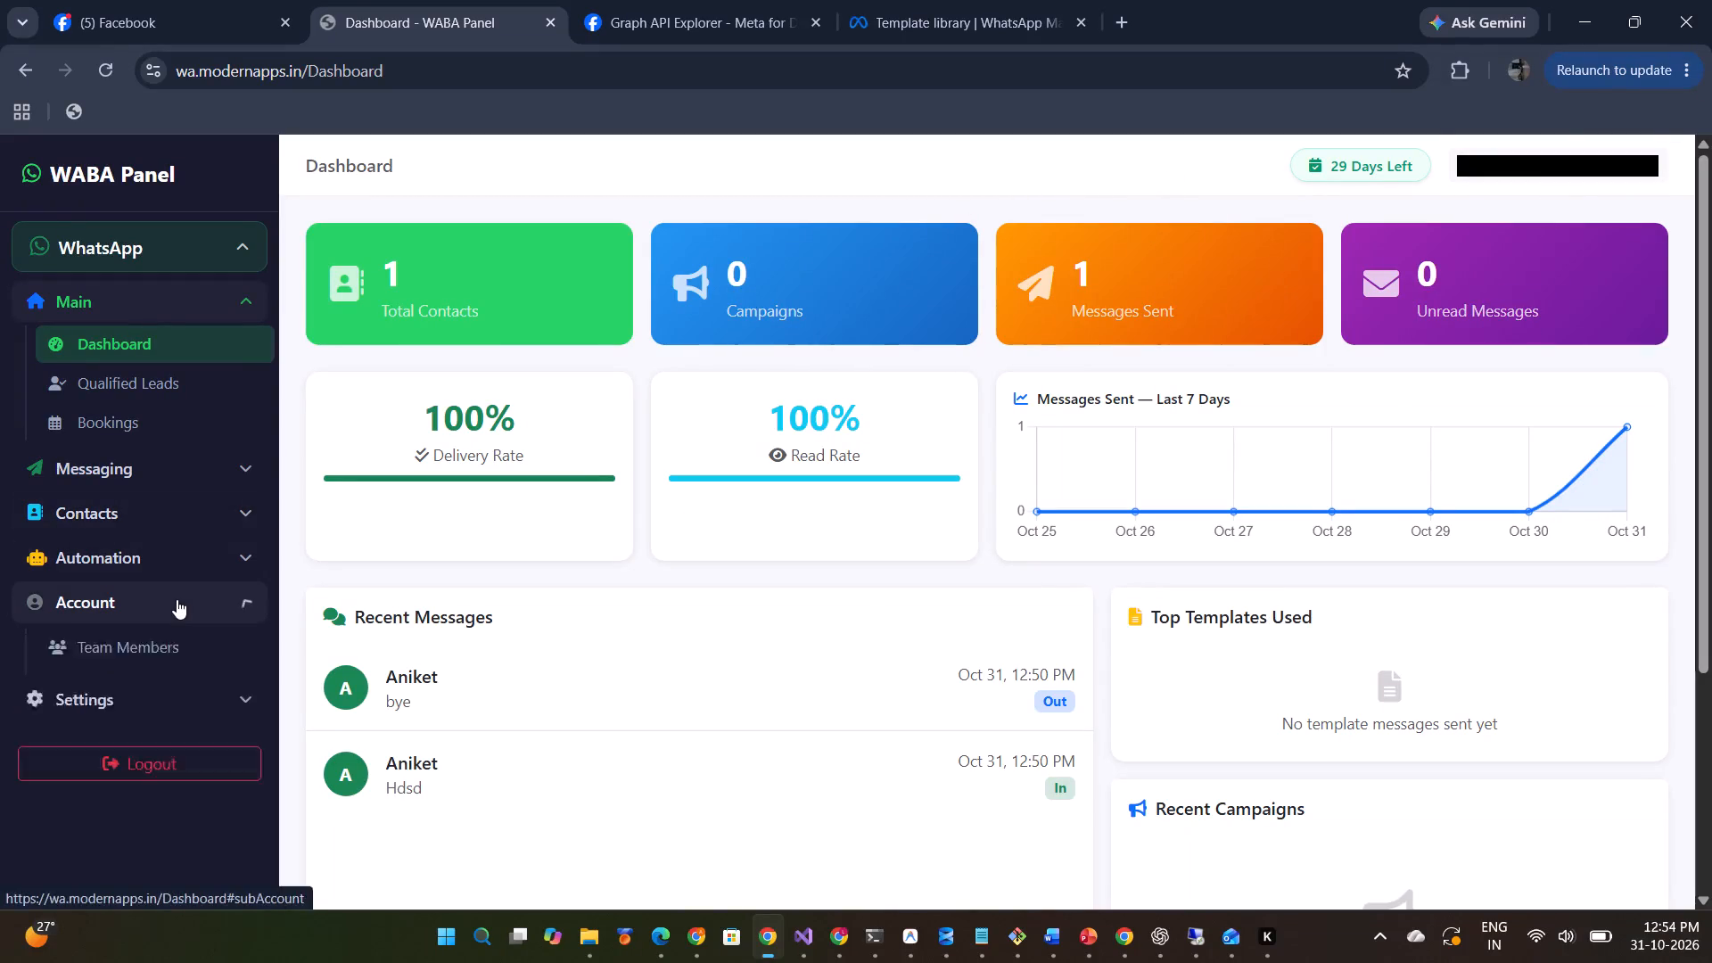
{"action": "left_click", "coordinate": [176, 636]}
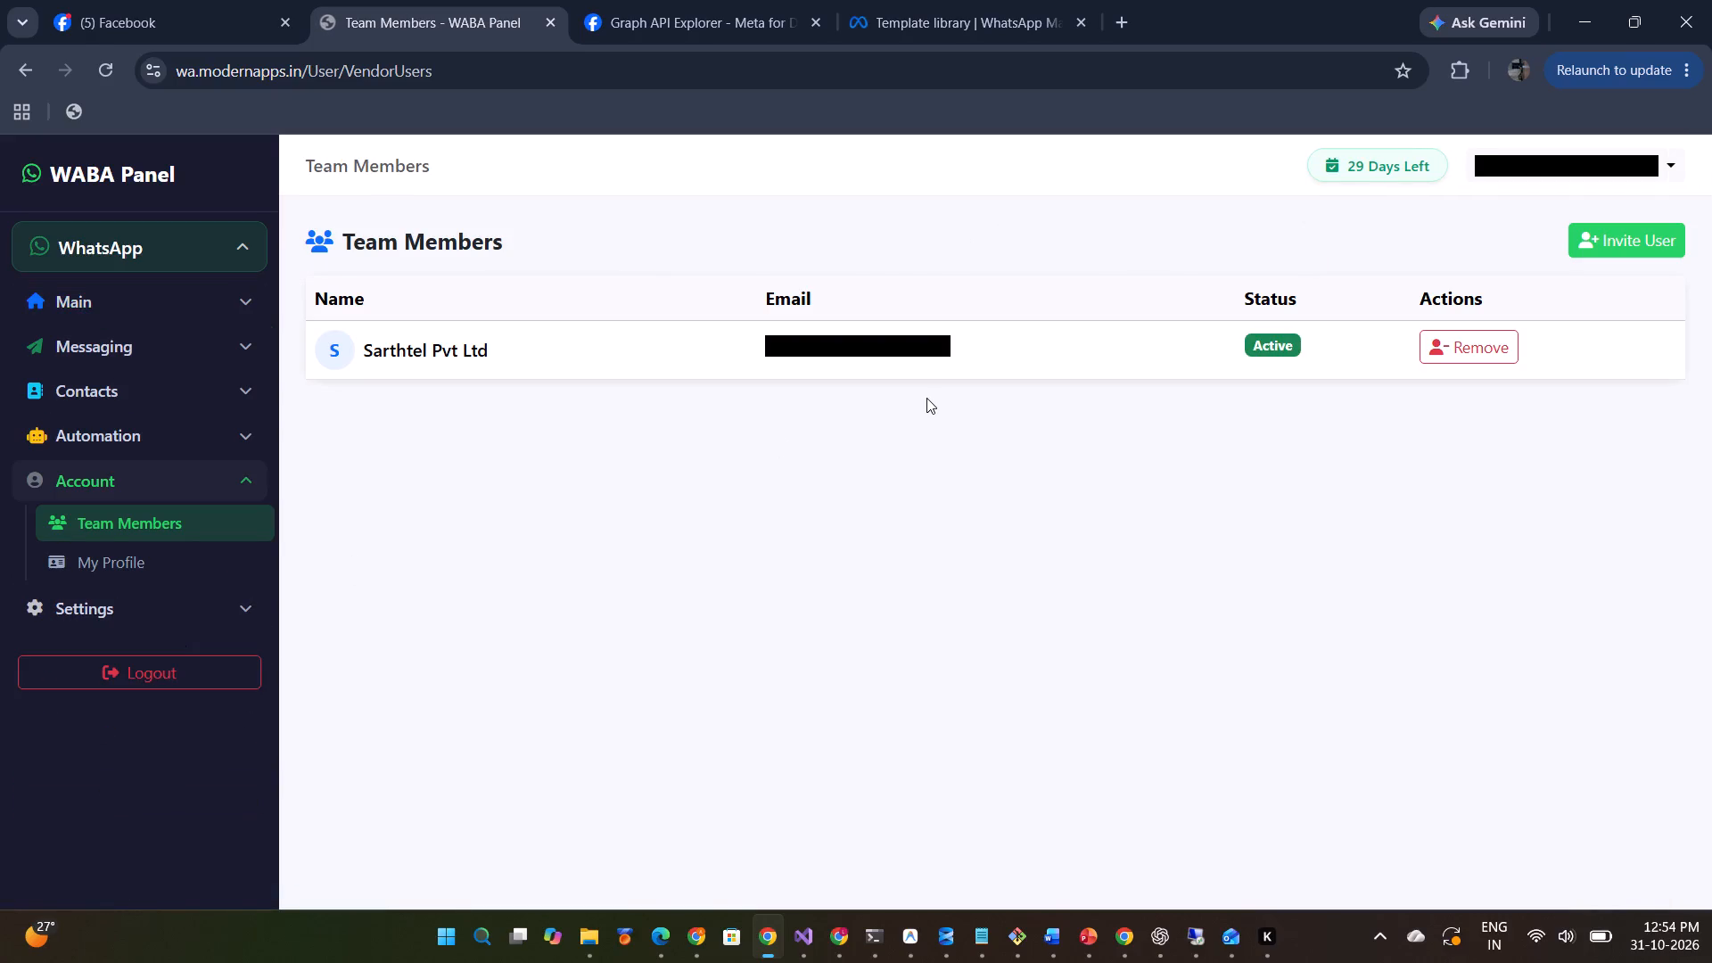
{"action": "left_click_drag", "start_coordinate": [987, 347], "coordinate": [776, 351]}
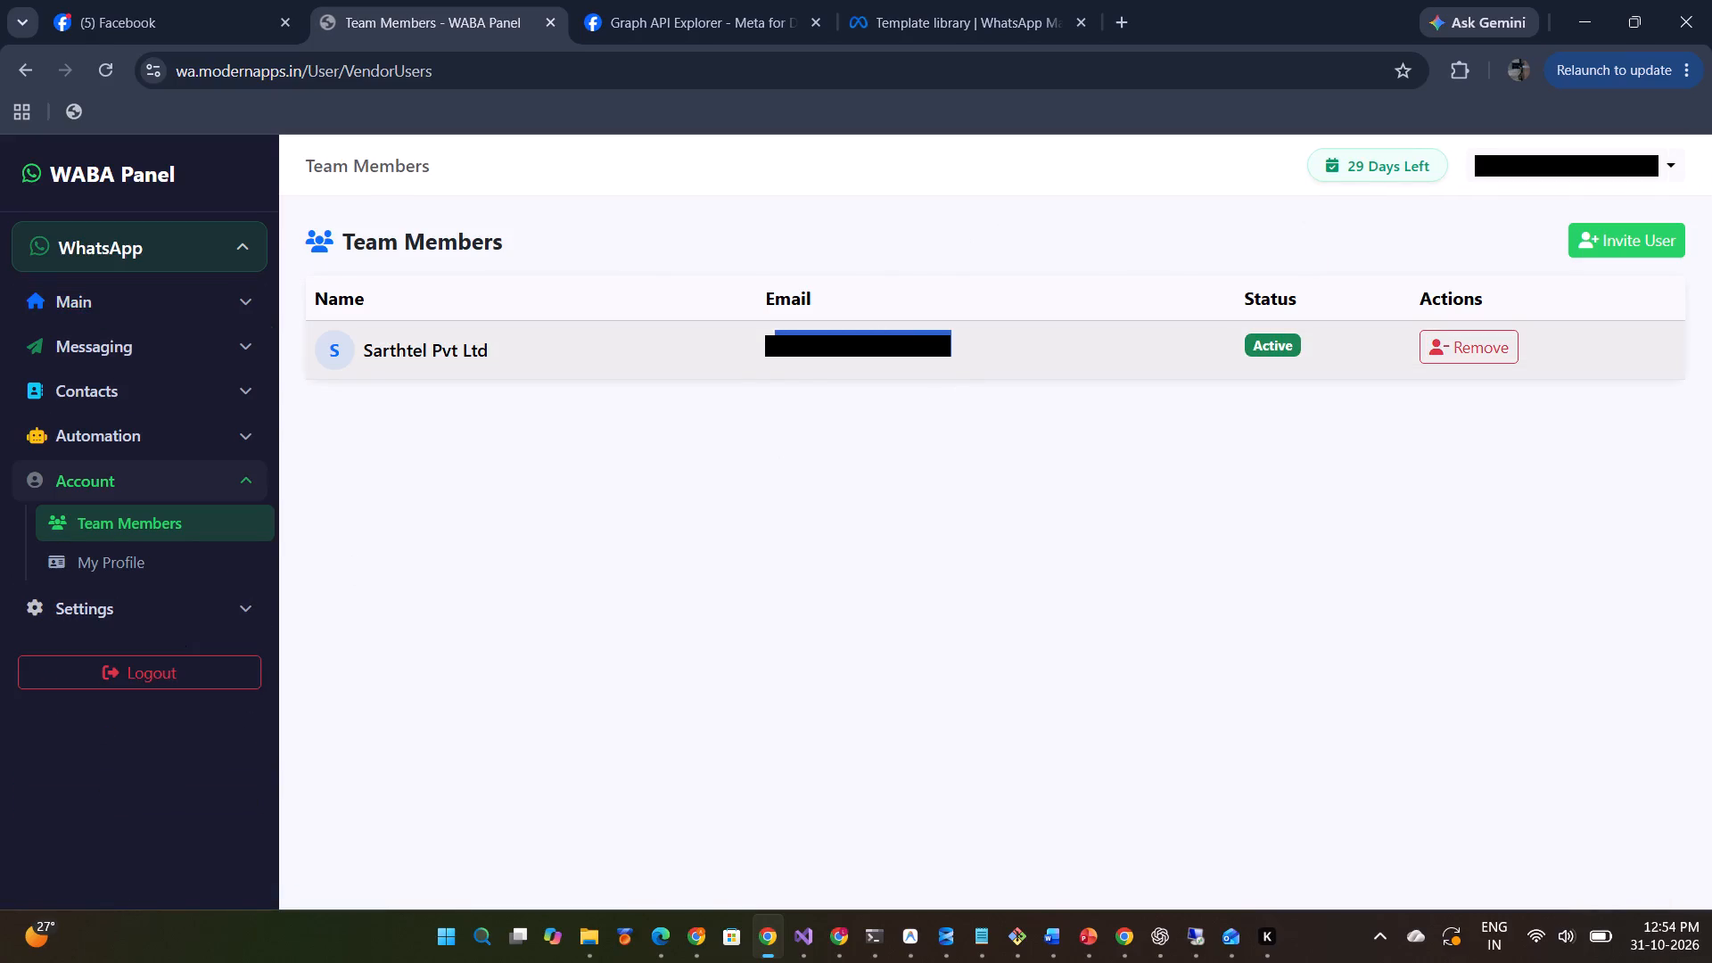